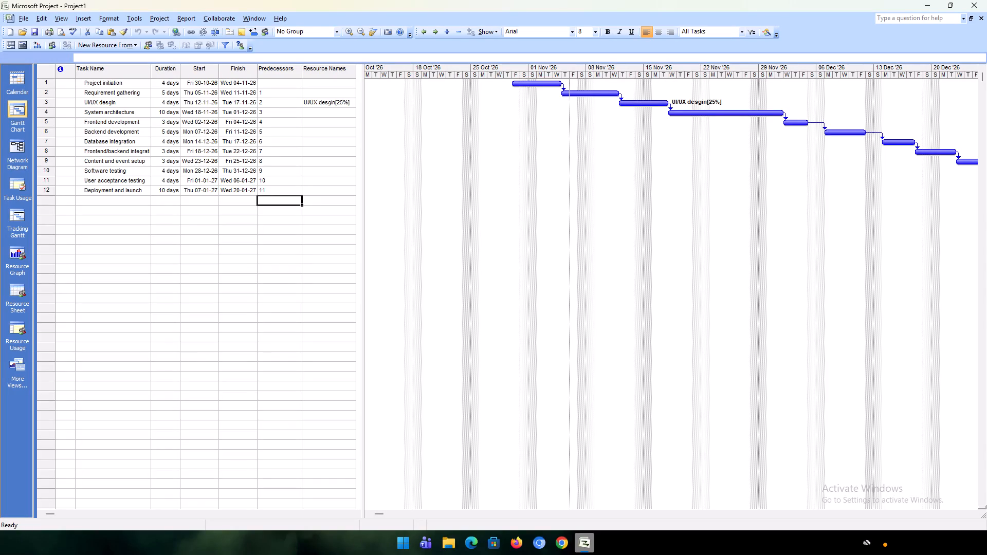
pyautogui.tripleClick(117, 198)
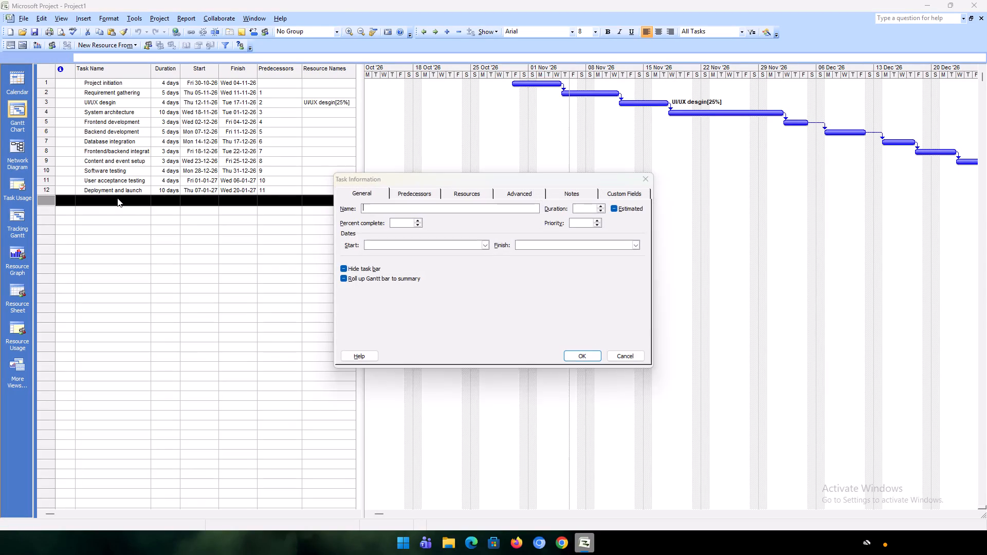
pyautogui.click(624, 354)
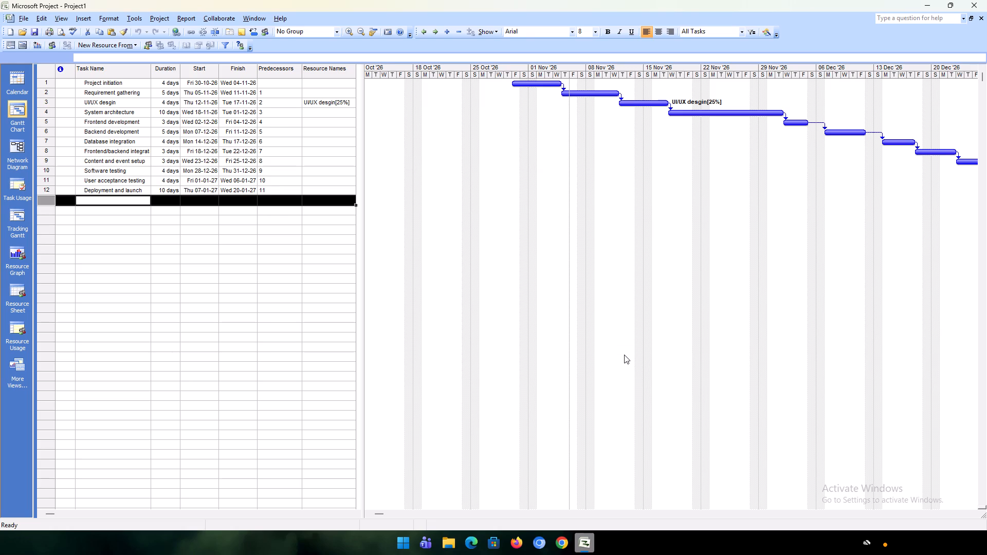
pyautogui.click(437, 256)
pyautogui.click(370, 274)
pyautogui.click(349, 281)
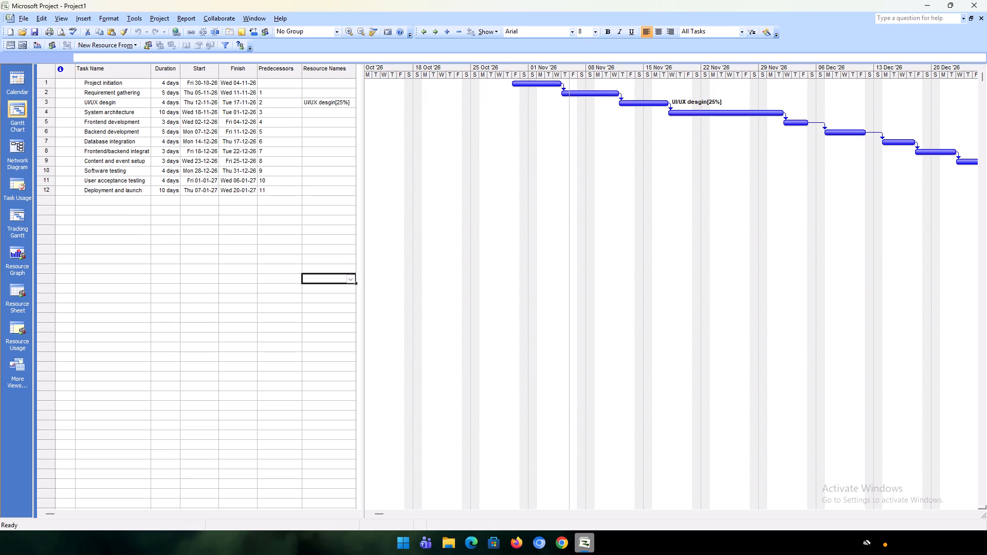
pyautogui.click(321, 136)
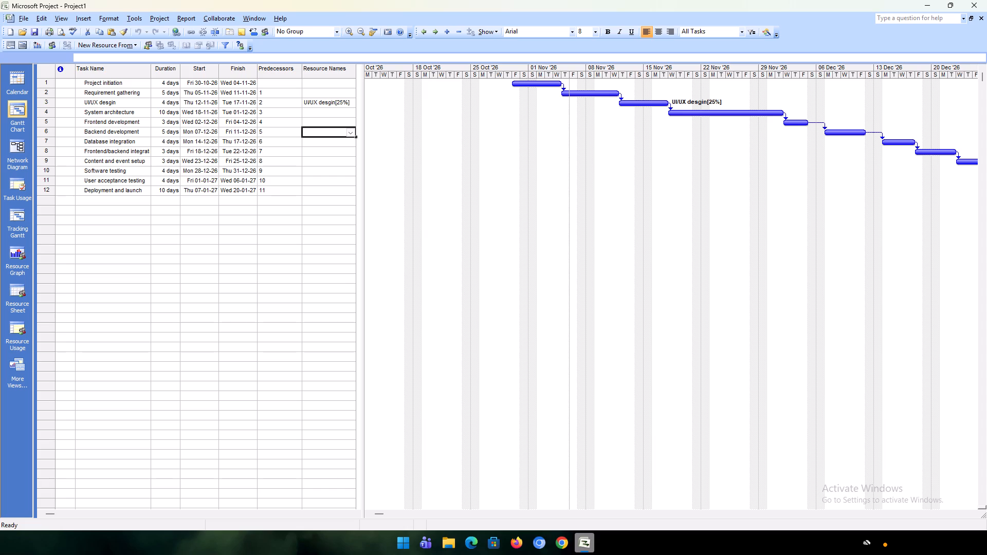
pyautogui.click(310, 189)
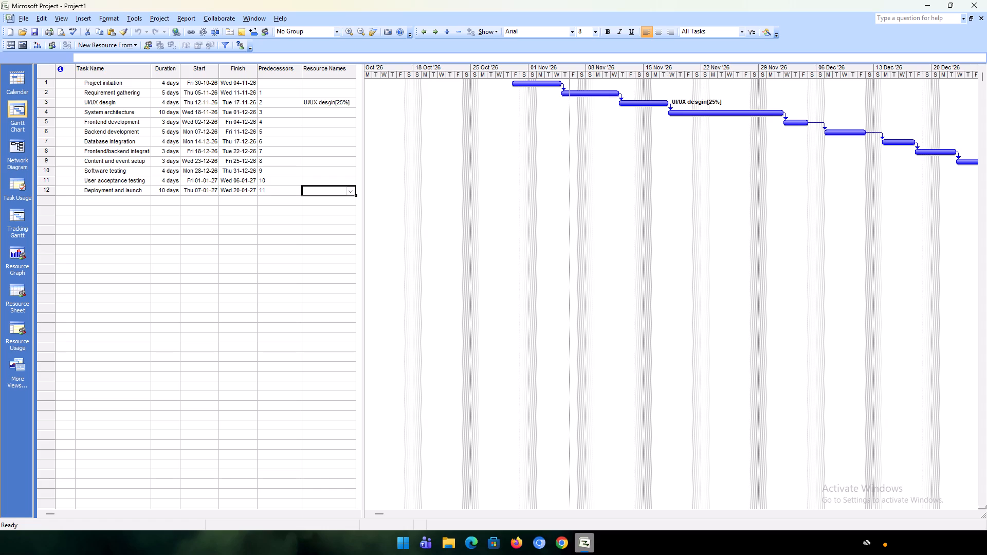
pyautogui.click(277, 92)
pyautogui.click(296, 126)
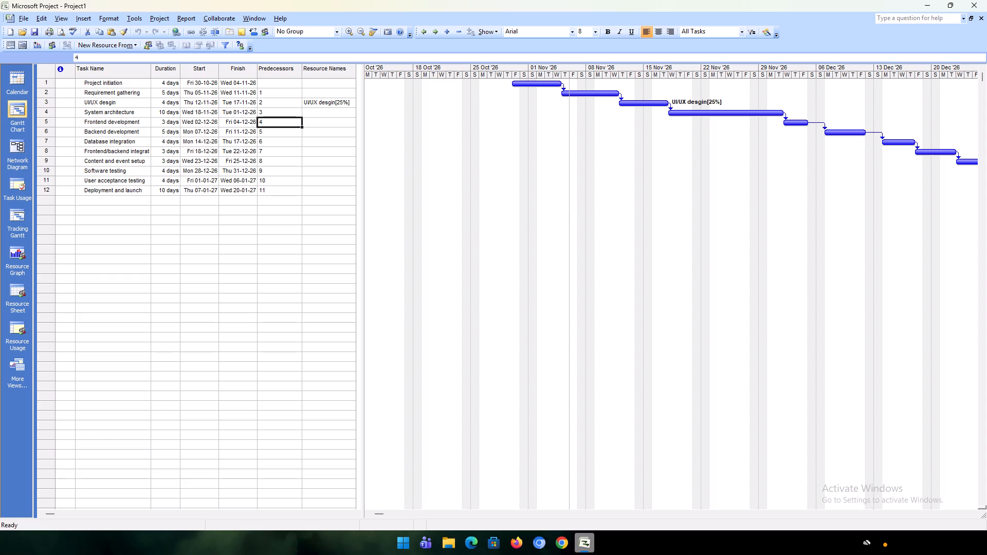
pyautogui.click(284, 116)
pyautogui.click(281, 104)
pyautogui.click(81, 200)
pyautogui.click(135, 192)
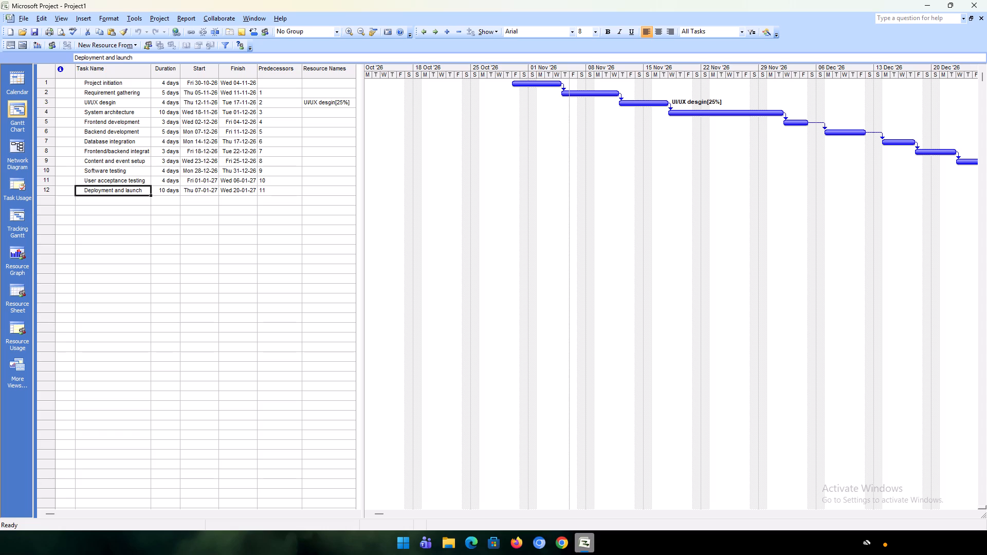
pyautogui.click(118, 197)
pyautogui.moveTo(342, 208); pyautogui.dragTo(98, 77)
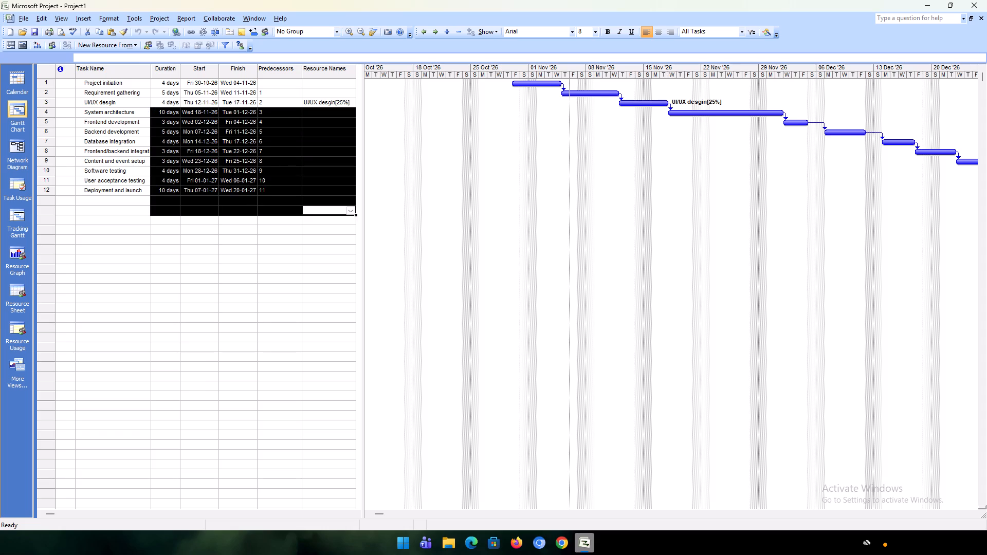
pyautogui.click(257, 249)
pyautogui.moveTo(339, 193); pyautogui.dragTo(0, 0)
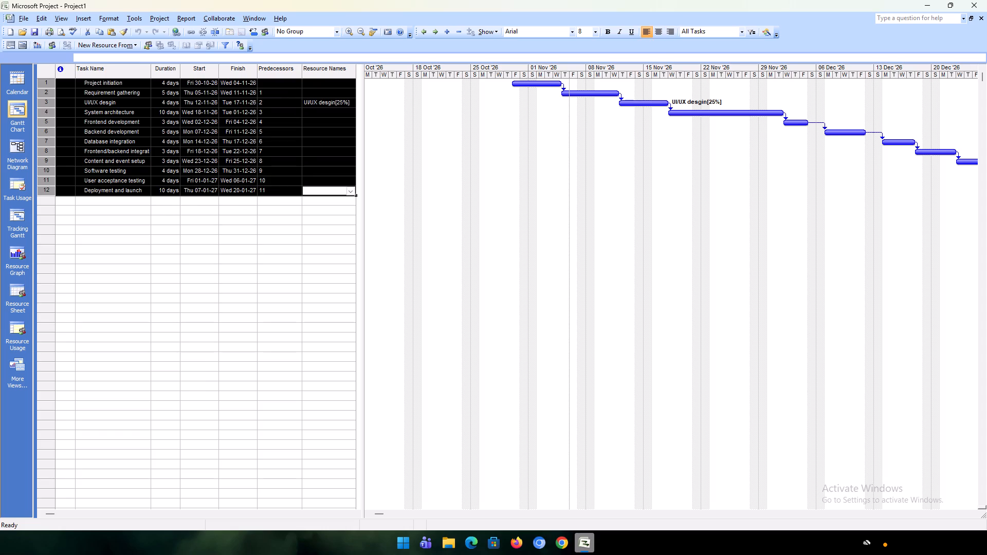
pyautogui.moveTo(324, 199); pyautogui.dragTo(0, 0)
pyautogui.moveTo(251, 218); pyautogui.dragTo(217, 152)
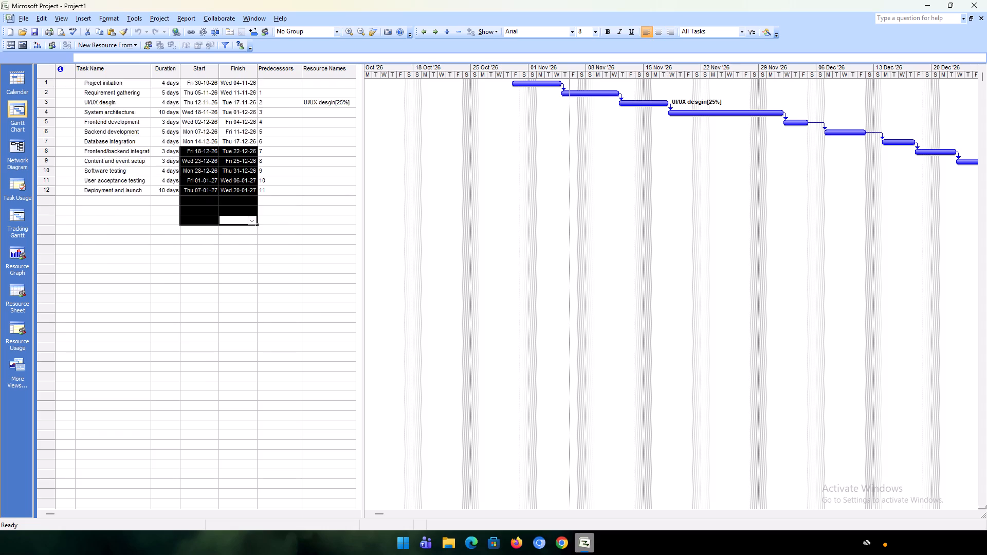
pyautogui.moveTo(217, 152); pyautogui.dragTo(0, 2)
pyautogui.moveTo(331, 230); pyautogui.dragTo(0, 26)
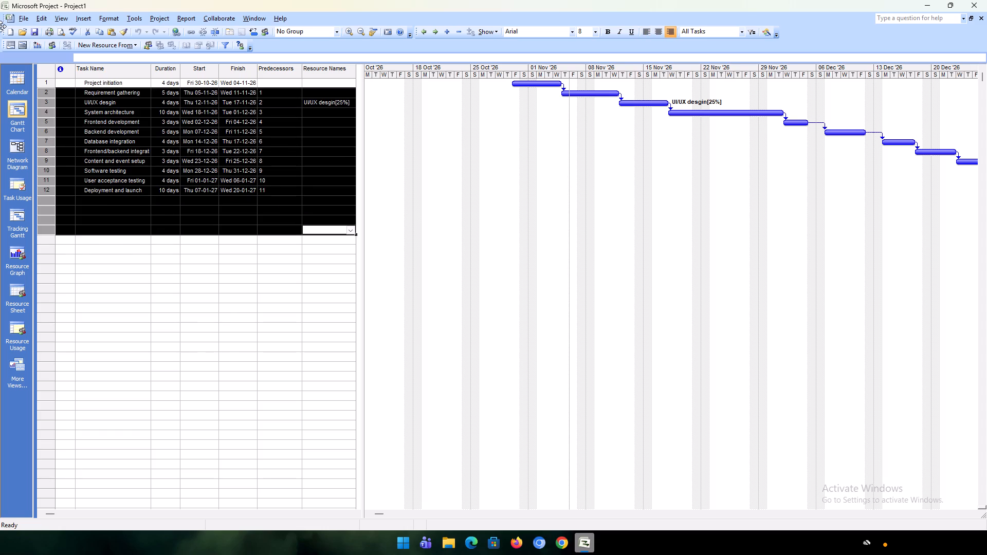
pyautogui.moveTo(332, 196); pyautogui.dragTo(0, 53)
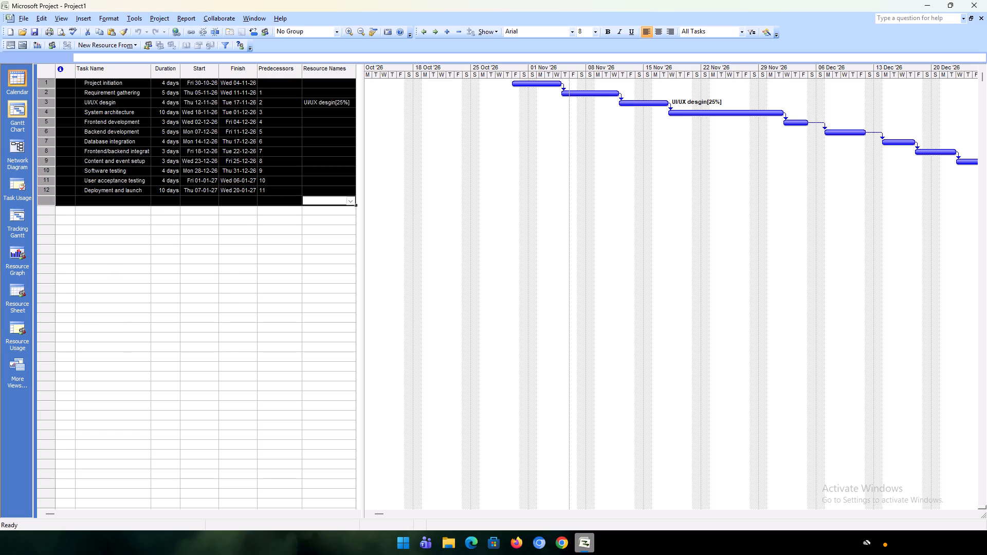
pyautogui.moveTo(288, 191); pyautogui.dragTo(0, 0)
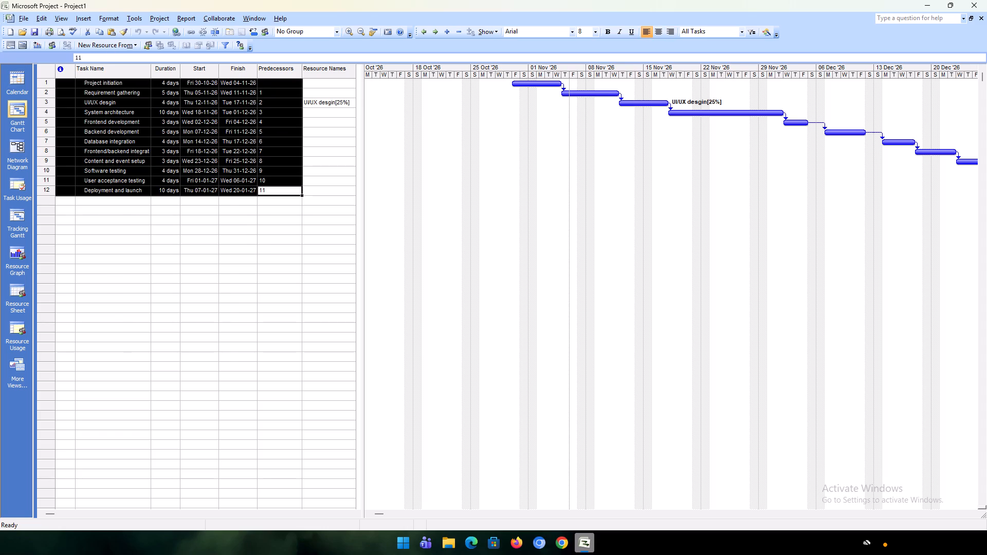
# Assign the developer resource to the System architecture task.
pyautogui.click(329, 130)
pyautogui.click(338, 113)
pyautogui.click(347, 110)
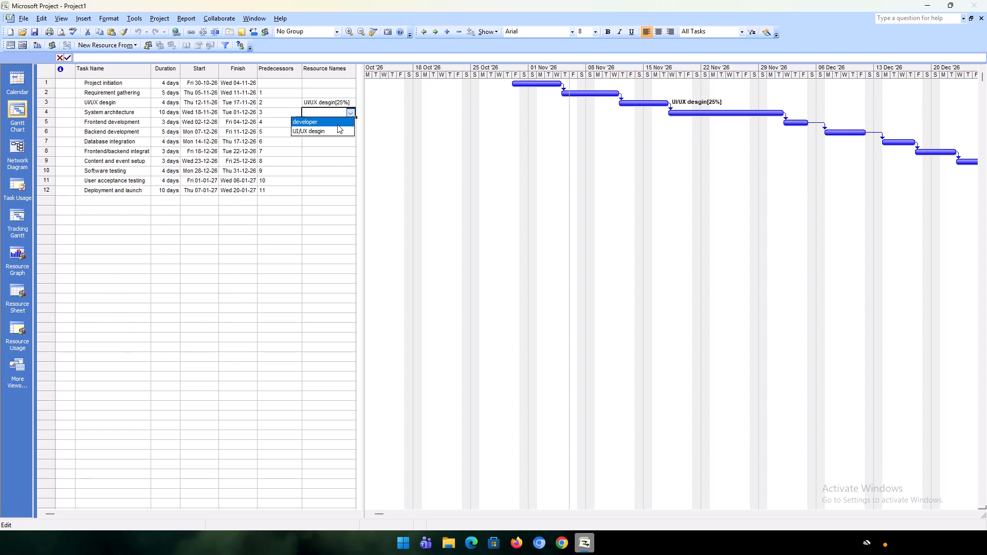
pyautogui.click(337, 124)
pyautogui.click(336, 83)
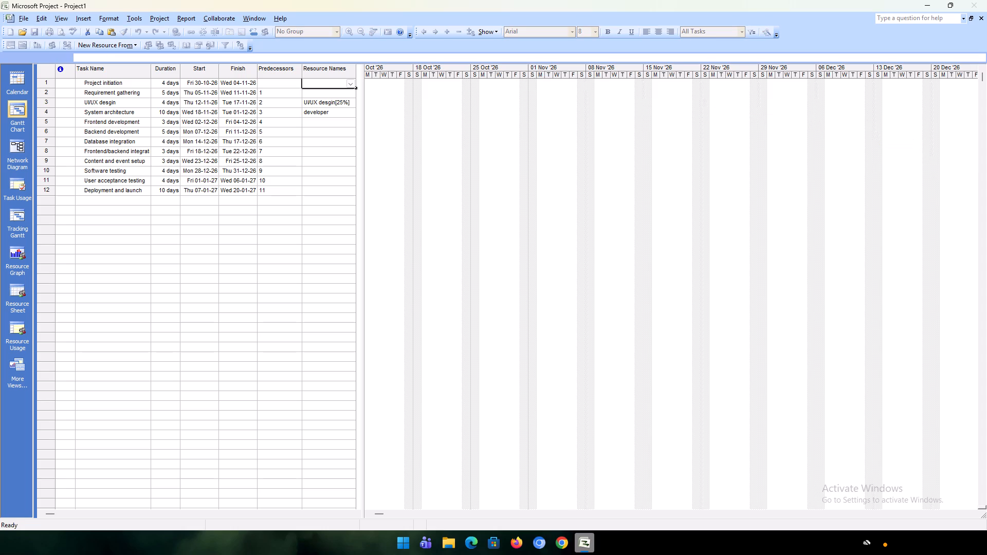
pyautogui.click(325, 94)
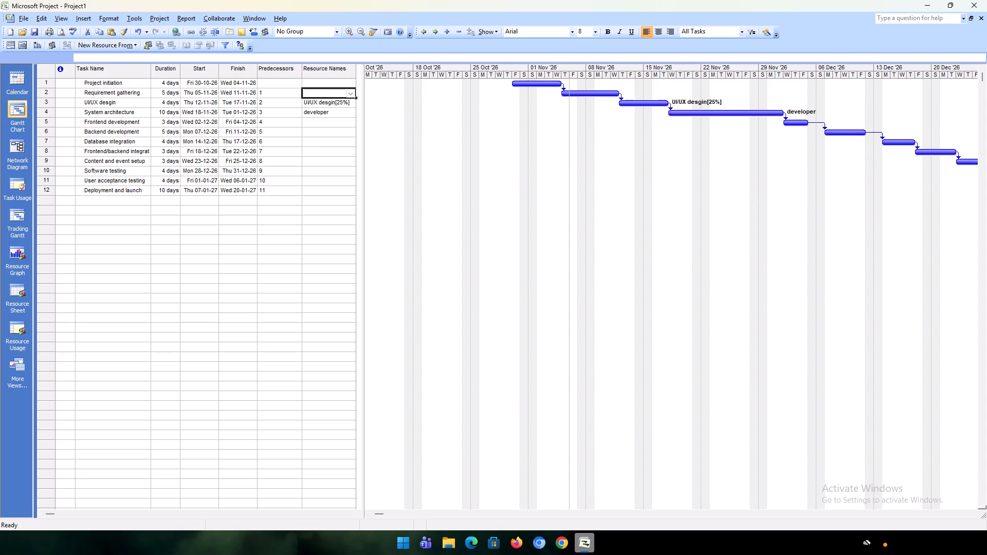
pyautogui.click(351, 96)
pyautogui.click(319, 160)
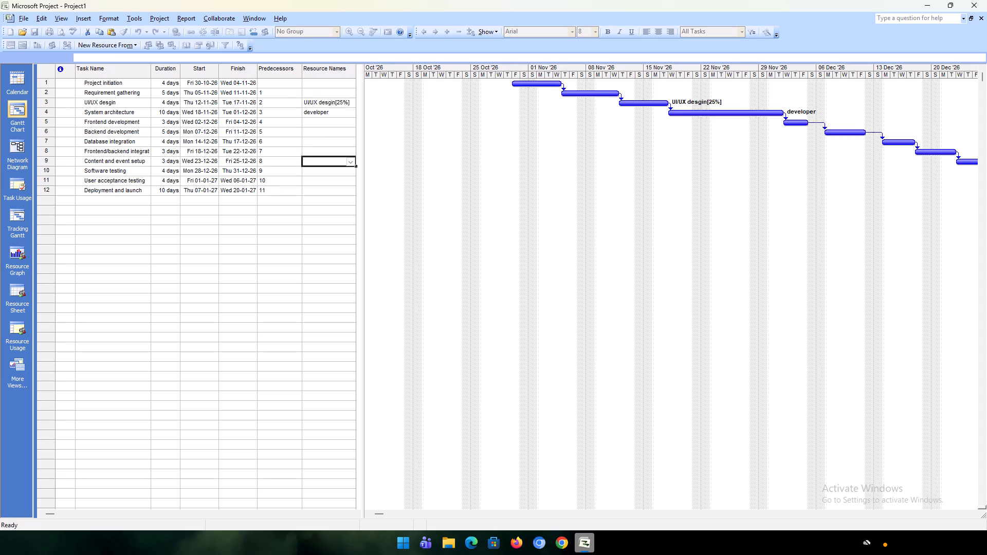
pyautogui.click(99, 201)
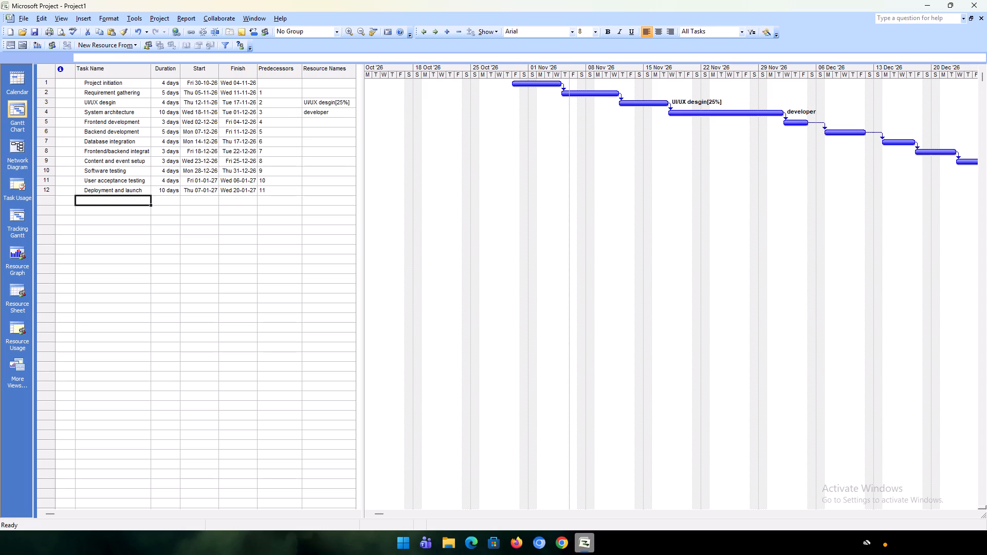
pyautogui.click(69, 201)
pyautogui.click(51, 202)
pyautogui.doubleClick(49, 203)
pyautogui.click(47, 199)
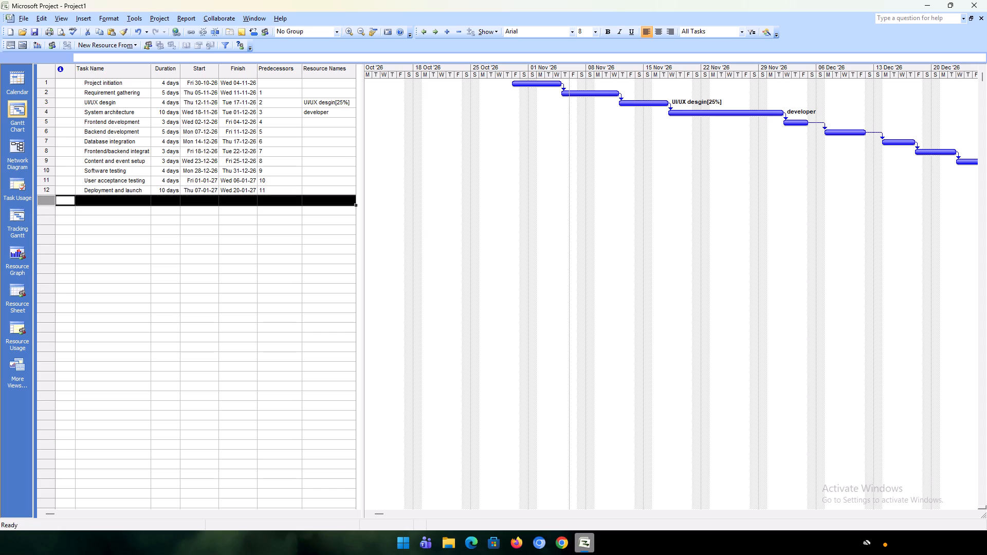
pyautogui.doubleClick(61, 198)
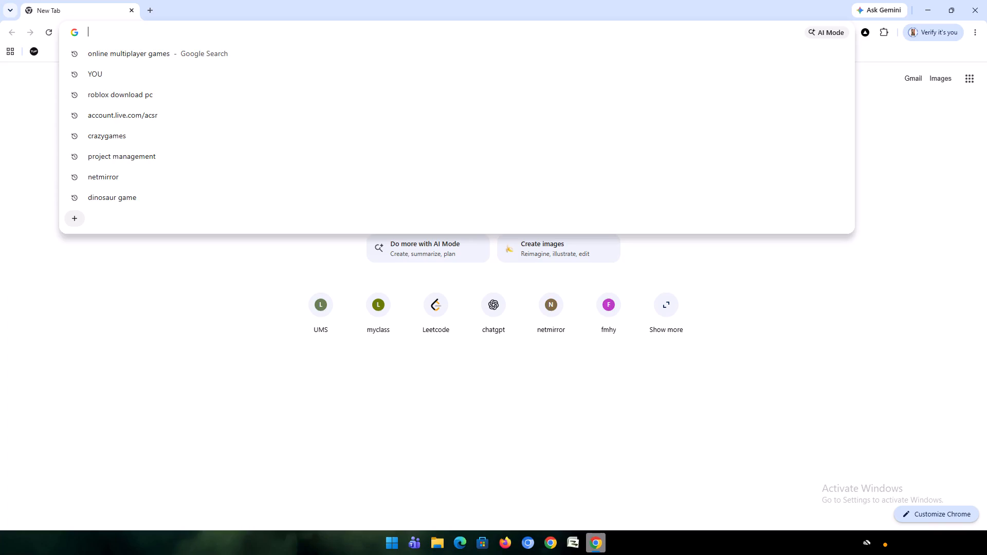
pyautogui.write('pojrct')
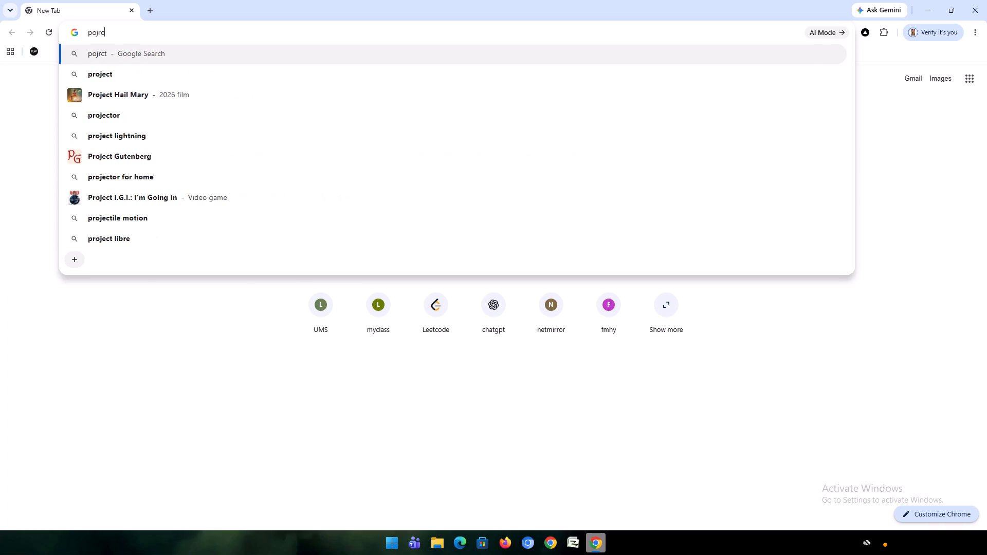
pyautogui.press('BackSpace')
pyautogui.press('BackSpace')
pyautogui.press('BackSpace')
pyautogui.press('BackSpace')
pyautogui.press('BackSpace')
pyautogui.press('BackSpace')
pyautogui.press('BackSpace')
pyautogui.press('BackSpace')
pyautogui.press('BackSpace')
pyautogui.press('BackSpace')
pyautogui.press('BackSpace')
pyautogui.press('BackSpace')
pyautogui.press('BackSpace')
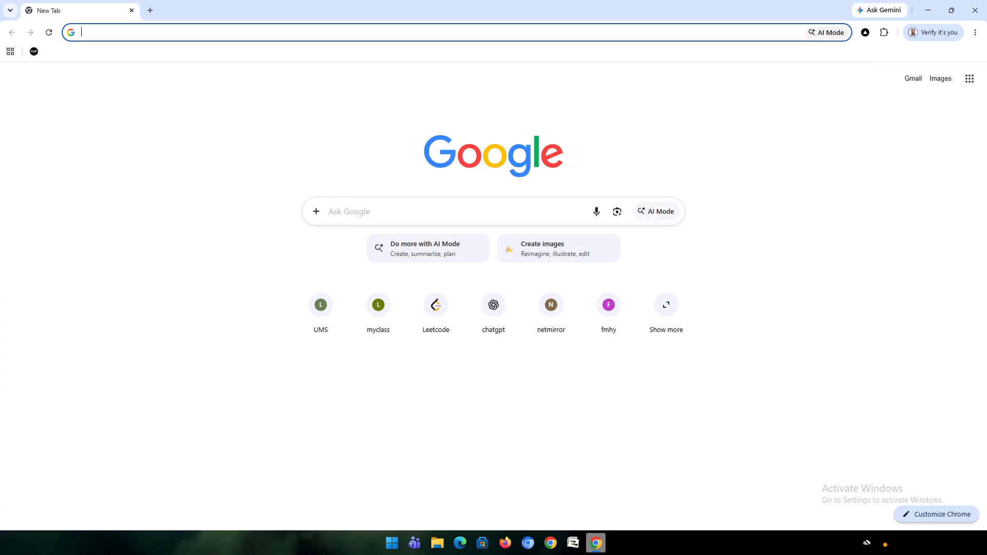
pyautogui.write('ms project')
pyautogui.press('Return')
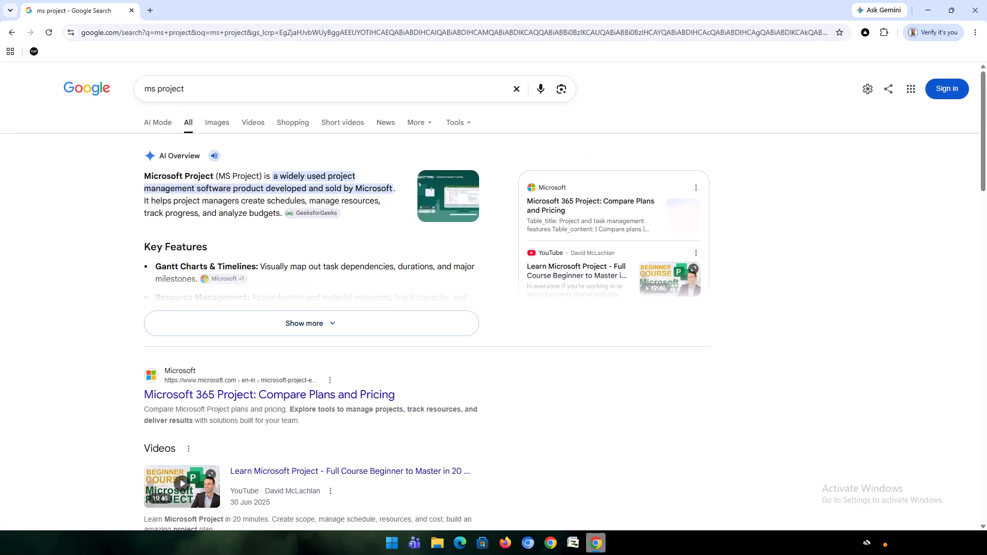
# Expand the AI Overview about Microsoft Project and start a follow-up question below it.
pyautogui.click(325, 316)
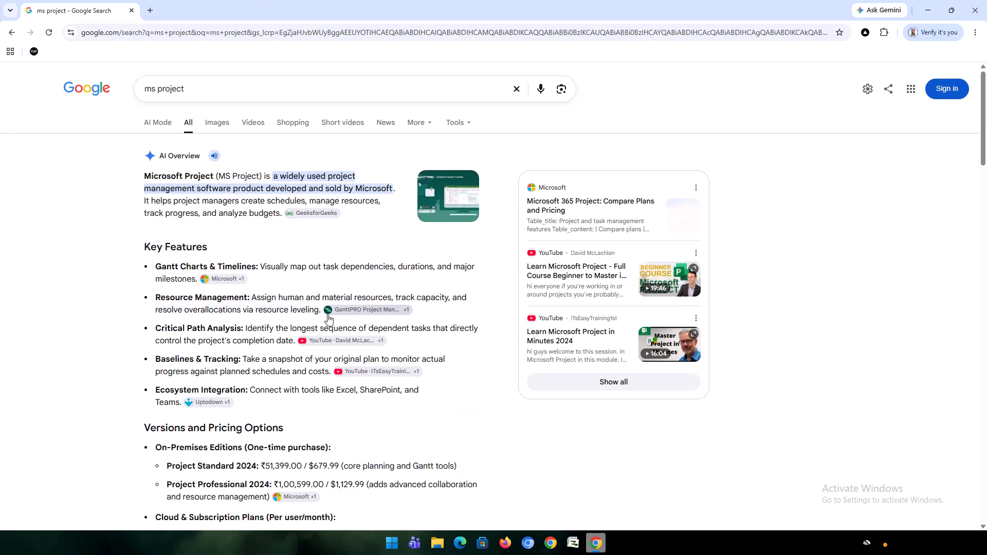
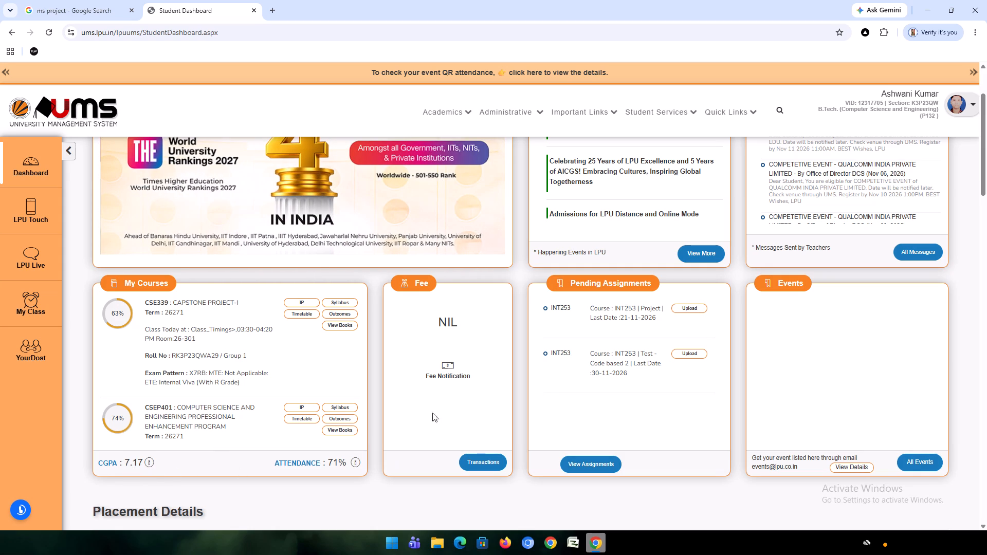
# Open the drive registration list in the university's placement portal from the UMS student dashboard.
pyautogui.scroll(6, 502, 282)
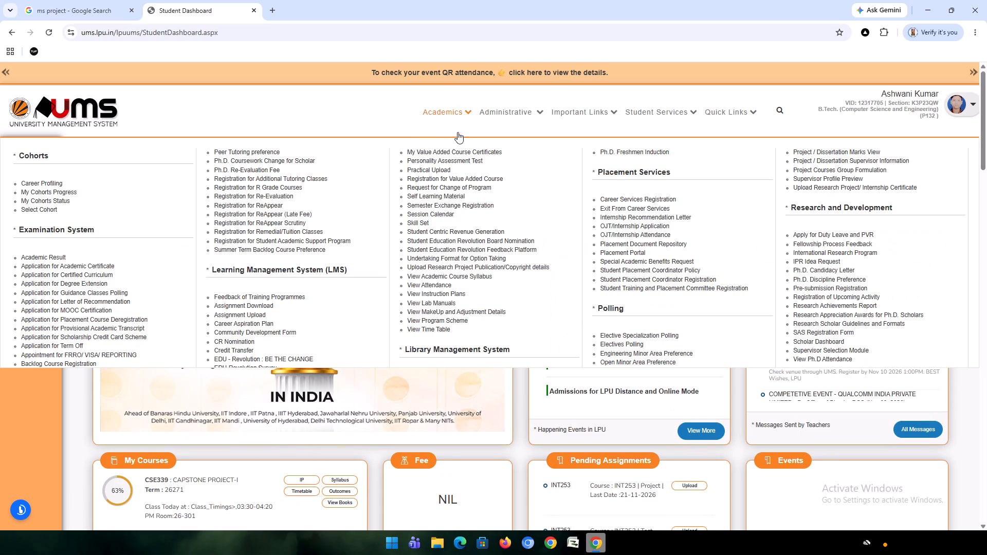
pyautogui.click(636, 255)
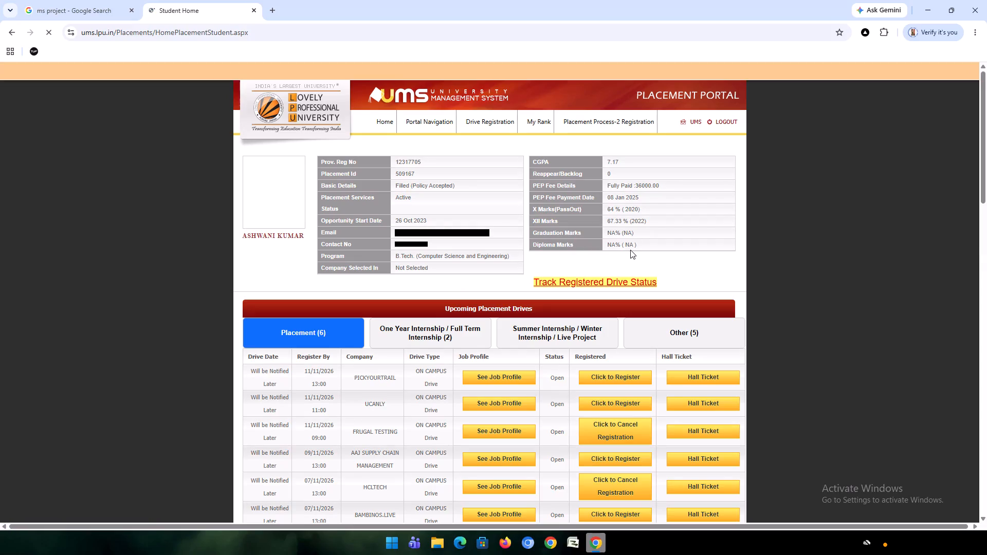
pyautogui.doubleClick(486, 128)
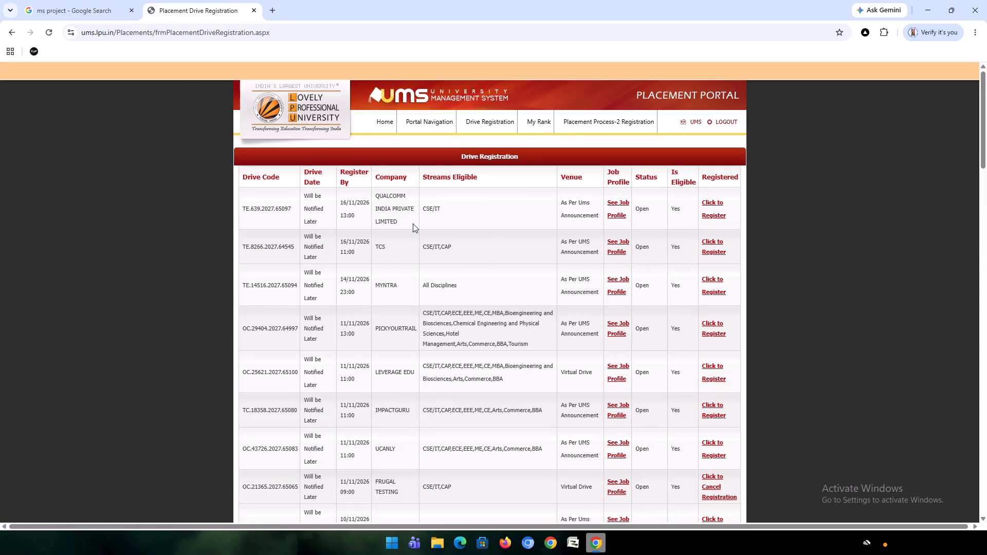
# View the job profile of the Qualcomm India Private Limited drive TE.639.2027.65097, and close it.
pyautogui.click(615, 202)
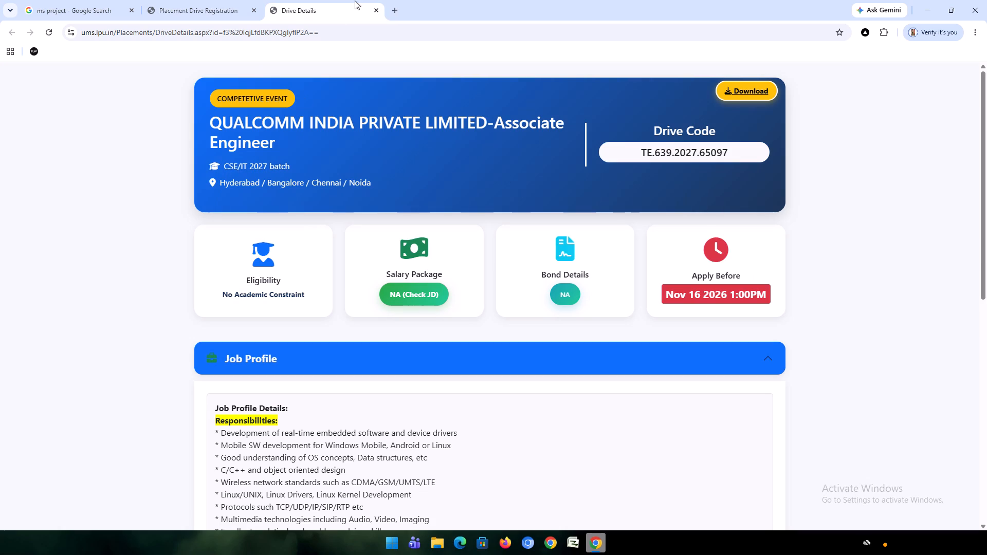
pyautogui.click(379, 12)
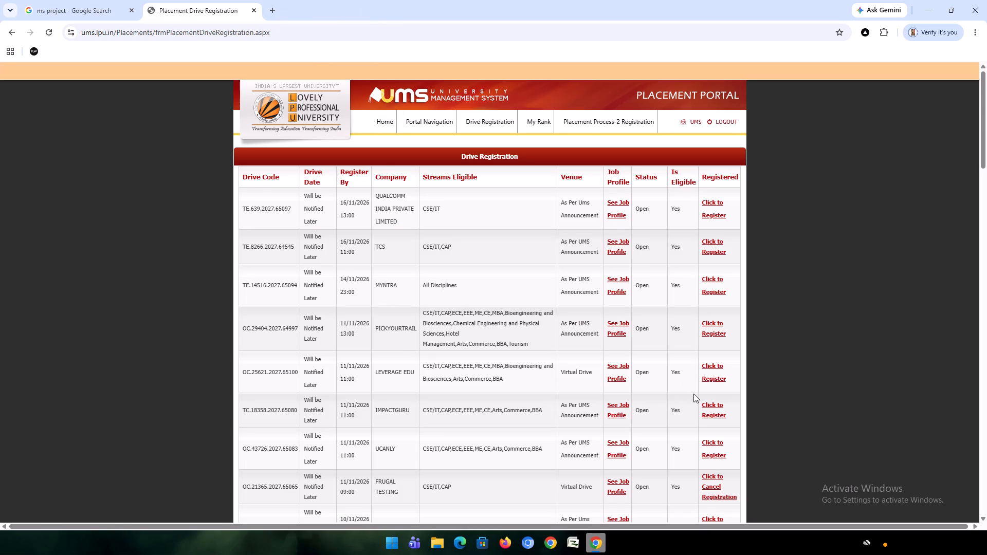
# Read through the job profile of the Leverage Edu drive, including its responsibilities and salary details, and close it.
pyautogui.click(612, 367)
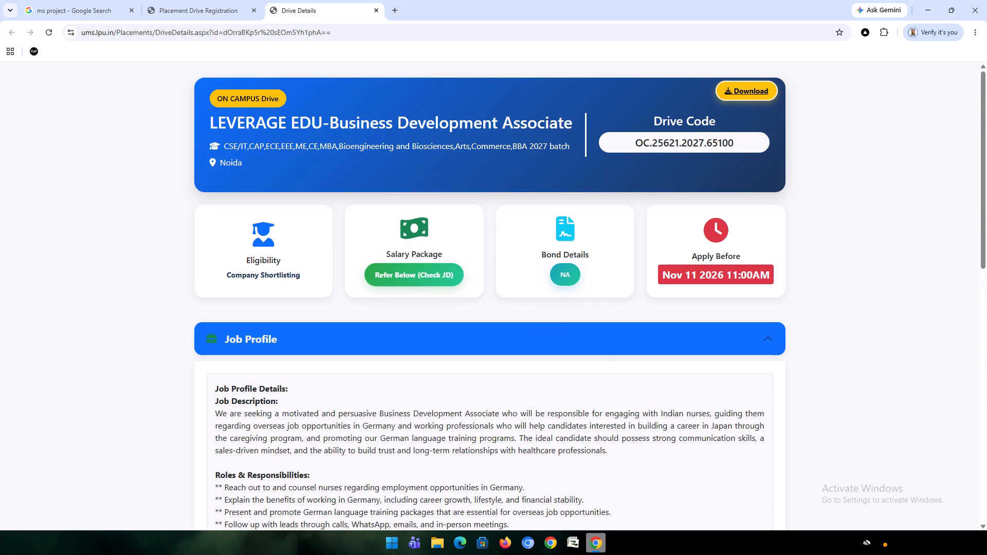
pyautogui.scroll(-7, 483, 353)
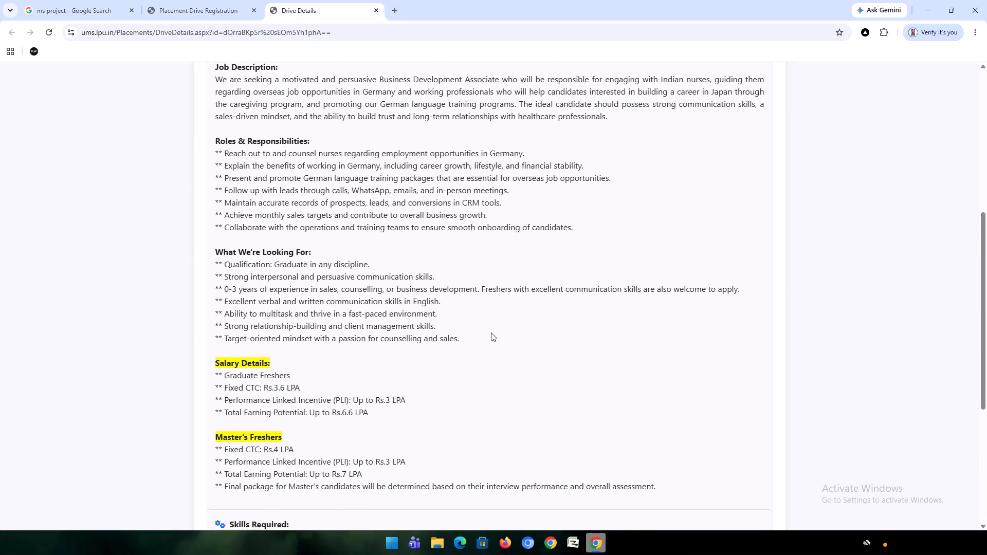
pyautogui.scroll(-1, 491, 332)
pyautogui.scroll(10, 377, 345)
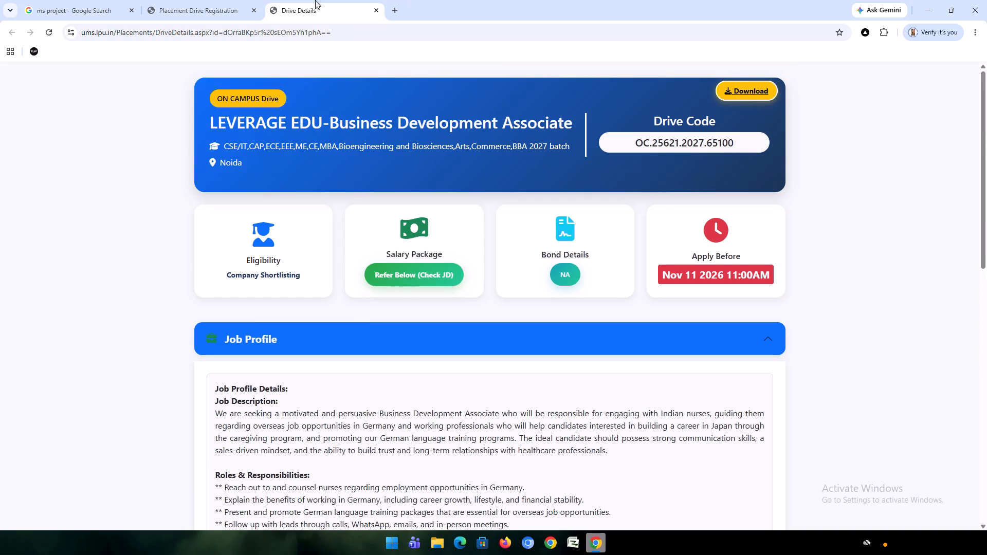
pyautogui.click(372, 11)
pyautogui.click(373, 7)
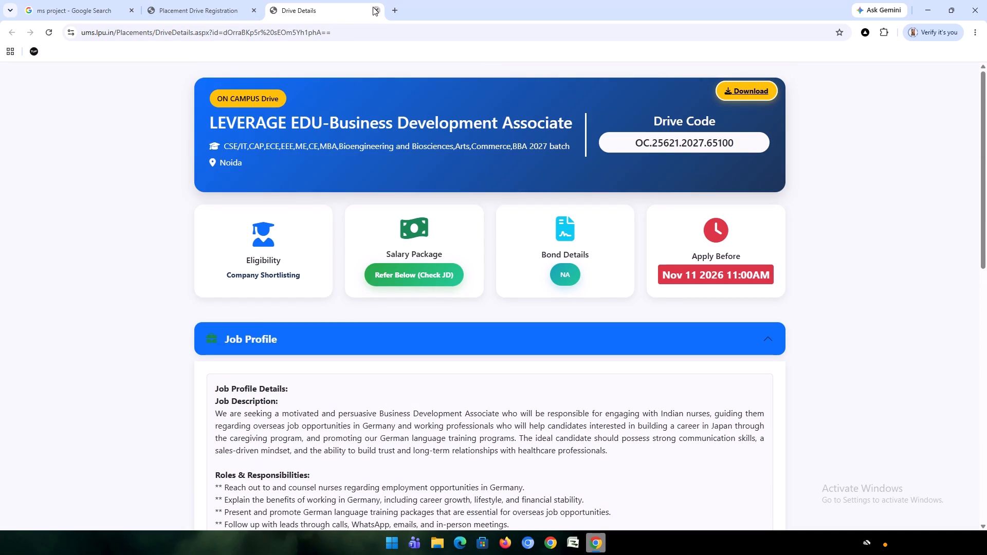
# Find the HCLTech drive in the registration list, read through its job profile and qualification requirements, and close it.
pyautogui.scroll(-5, 410, 422)
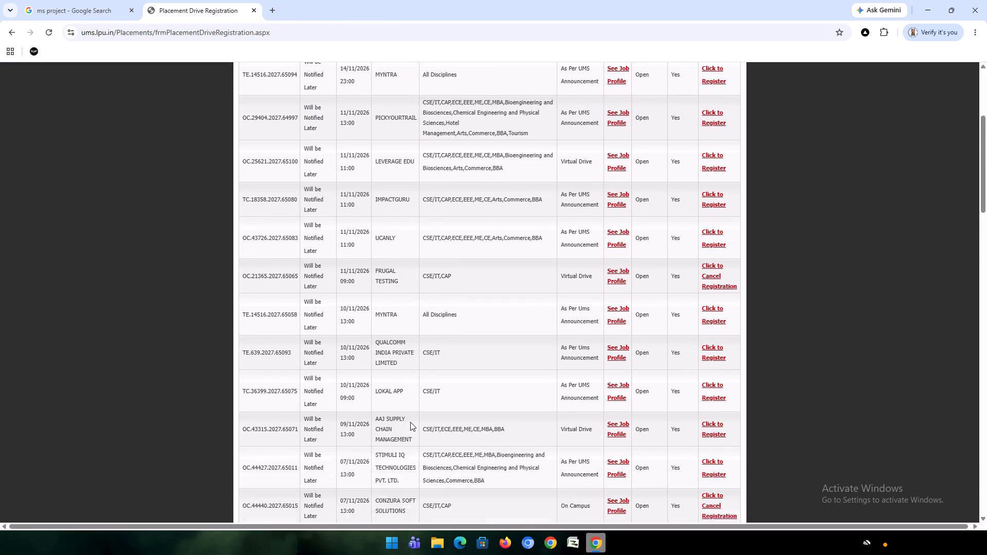
pyautogui.scroll(-3, 410, 422)
pyautogui.scroll(-3, 399, 249)
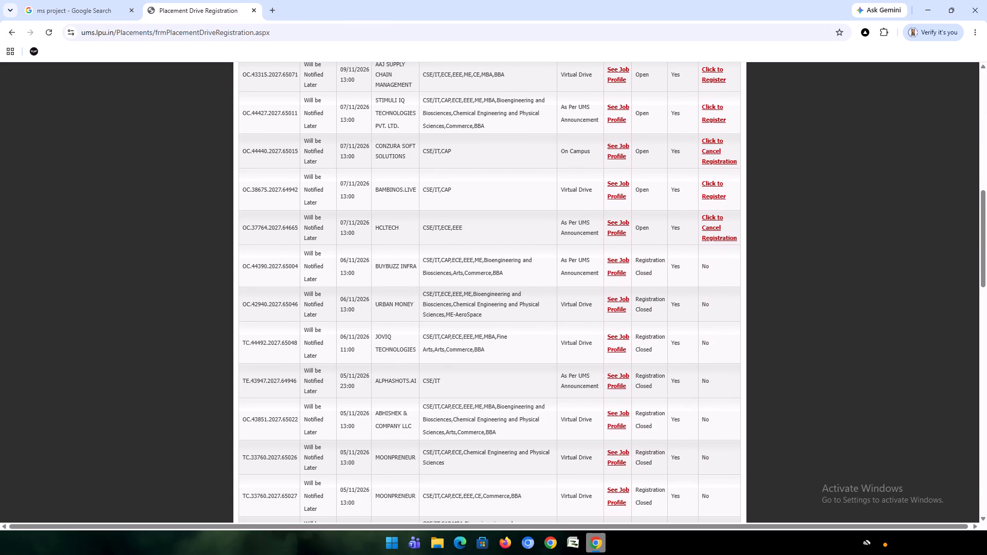
pyautogui.click(624, 221)
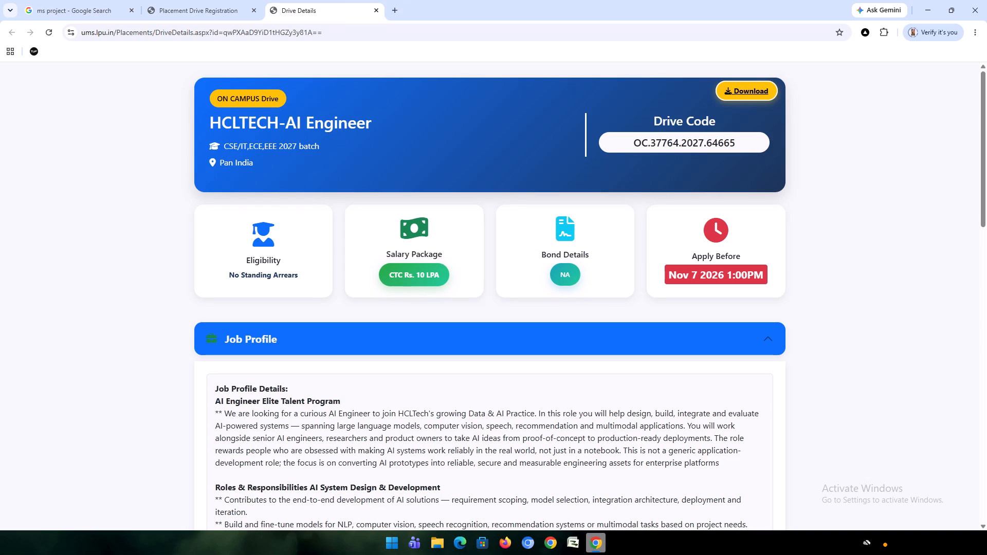
pyautogui.scroll(-3, 376, 412)
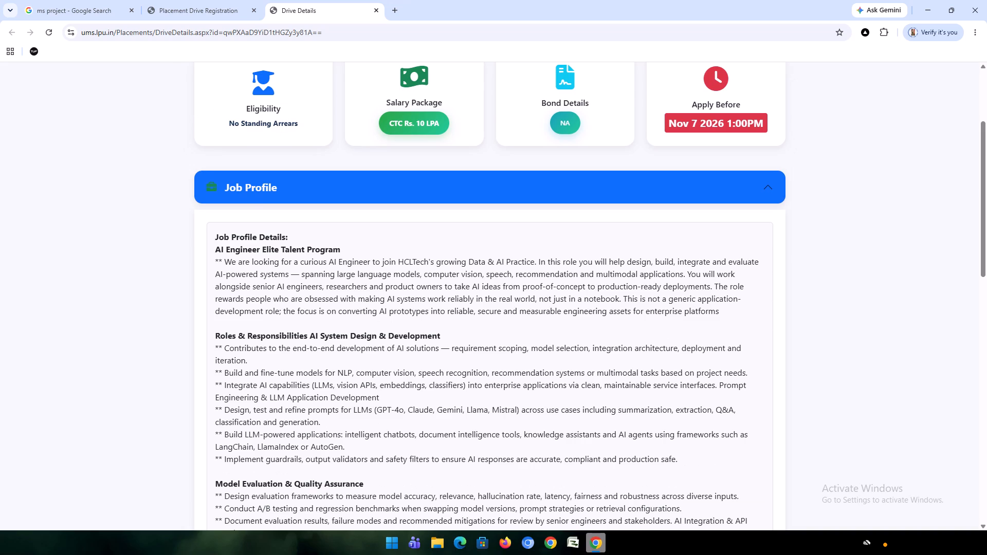
pyautogui.scroll(-2, 375, 425)
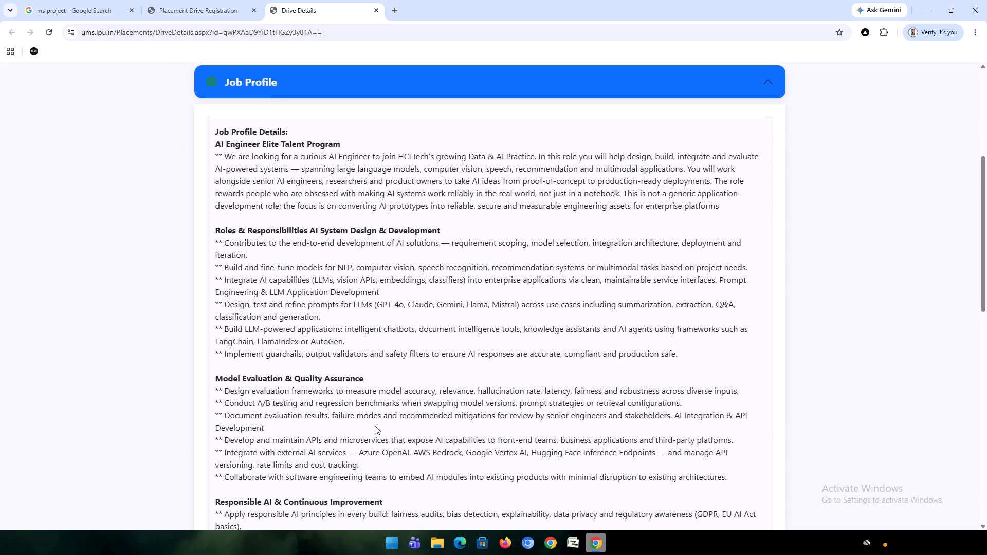
pyautogui.scroll(7, 371, 425)
pyautogui.scroll(-2, 376, 421)
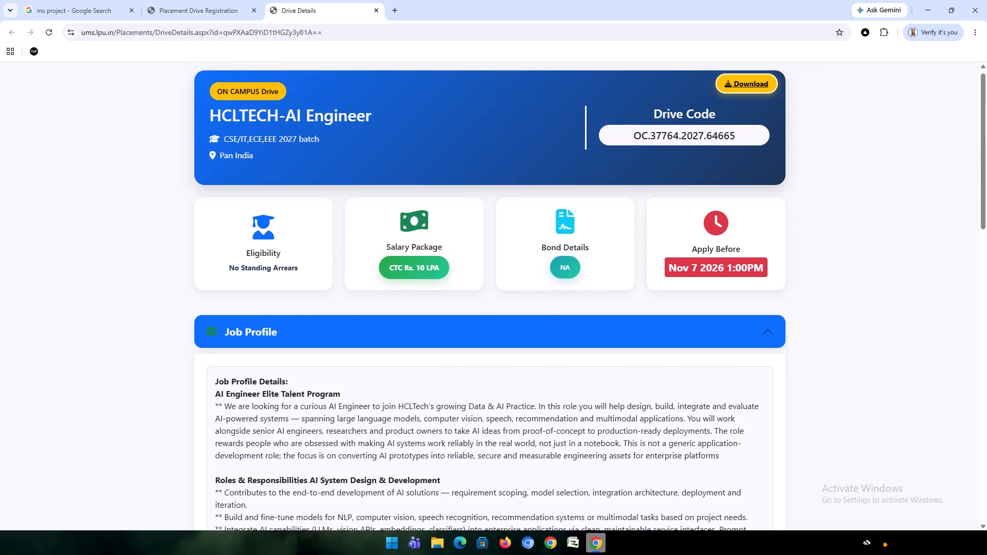
pyautogui.scroll(-8, 376, 421)
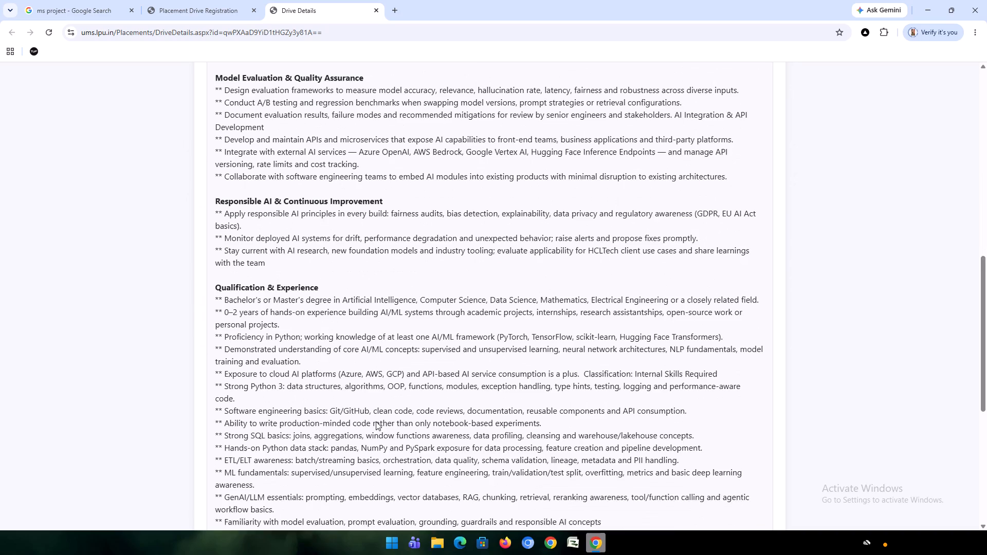
pyautogui.scroll(-2, 376, 421)
pyautogui.scroll(12, 374, 408)
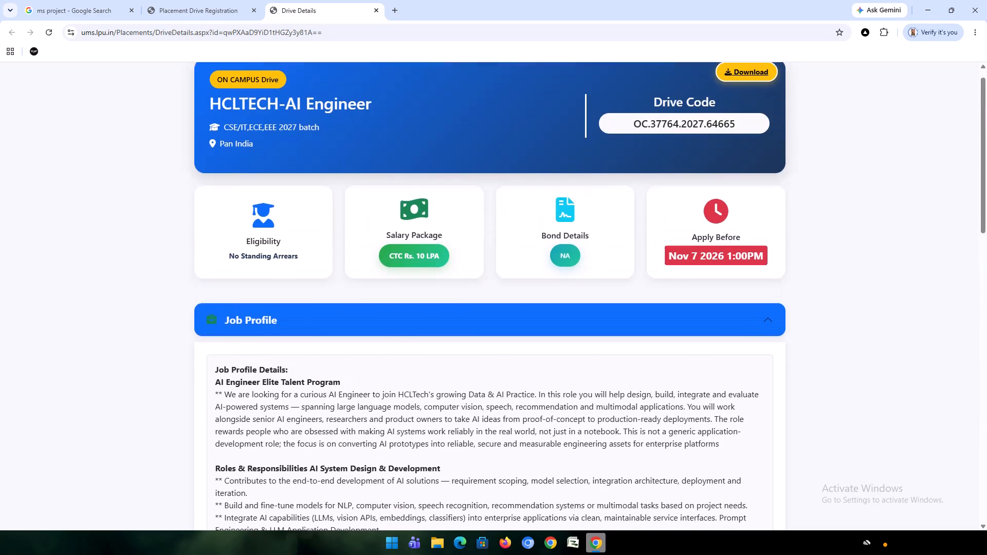
pyautogui.scroll(8, 374, 405)
pyautogui.click(386, 8)
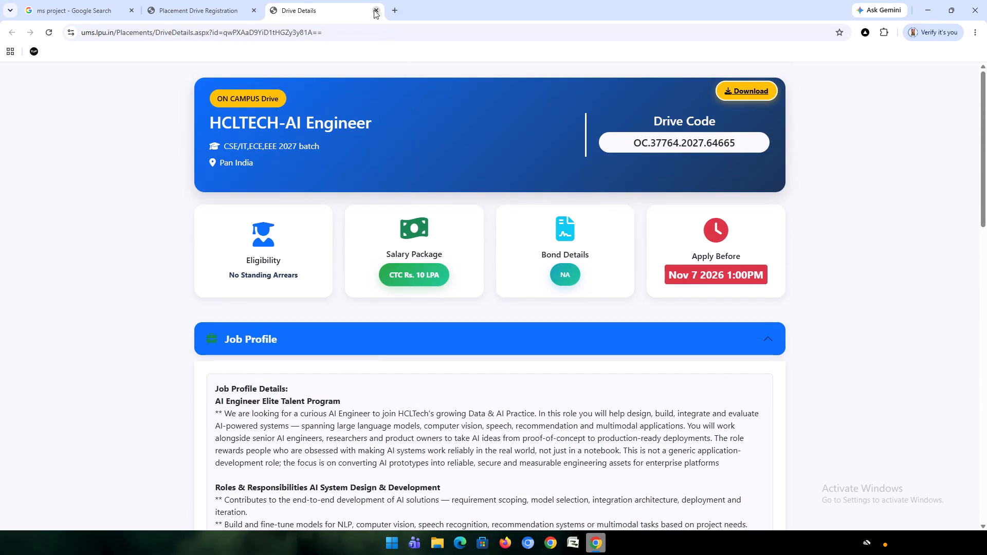
pyautogui.click(374, 10)
# Leave the placement portal's drive registration list and return to the UMS student dashboard.
pyautogui.scroll(8, 290, 267)
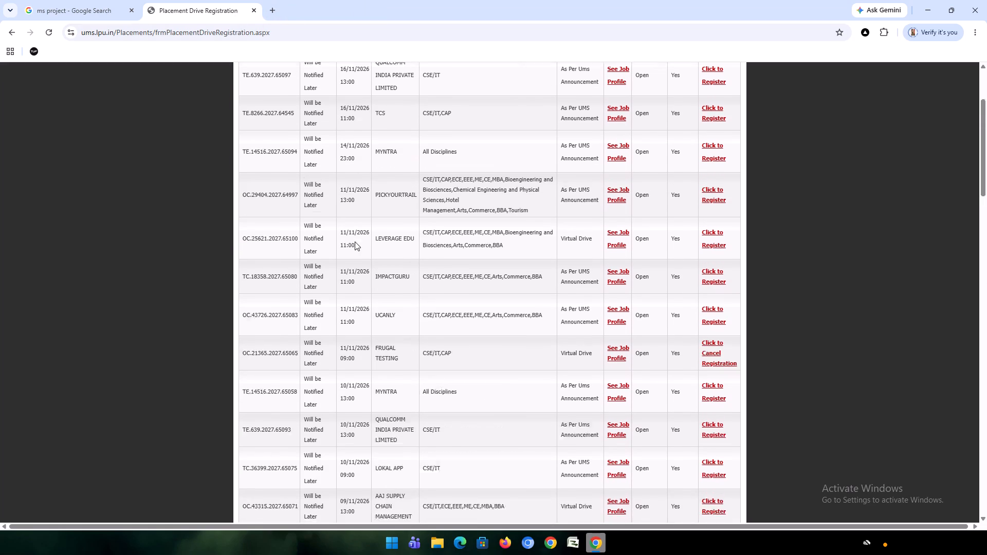
pyautogui.scroll(9, 355, 242)
pyautogui.click(689, 121)
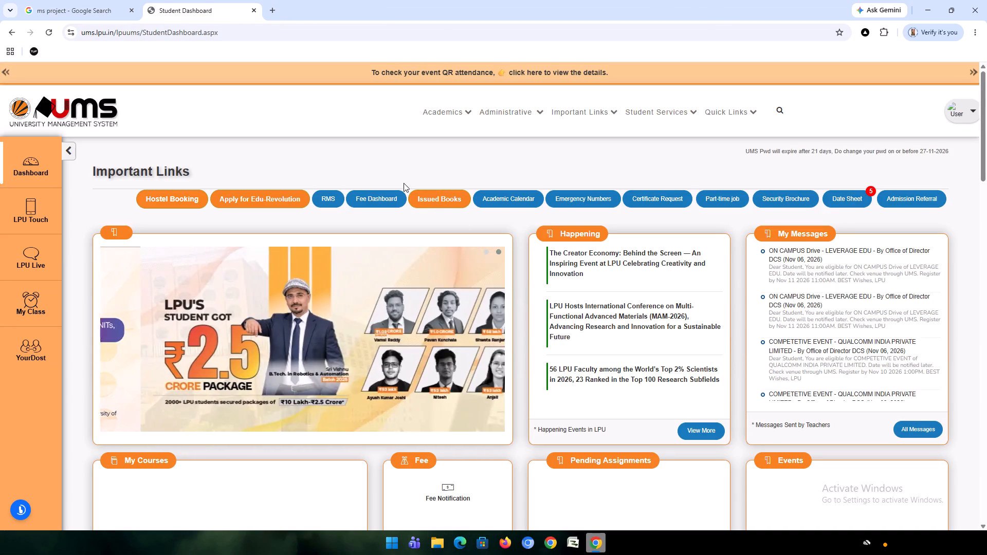
# Open the Edu-Revolution site from the dashboard's important links and look over its nomination categories.
pyautogui.click(242, 188)
pyautogui.click(250, 210)
pyautogui.click(256, 199)
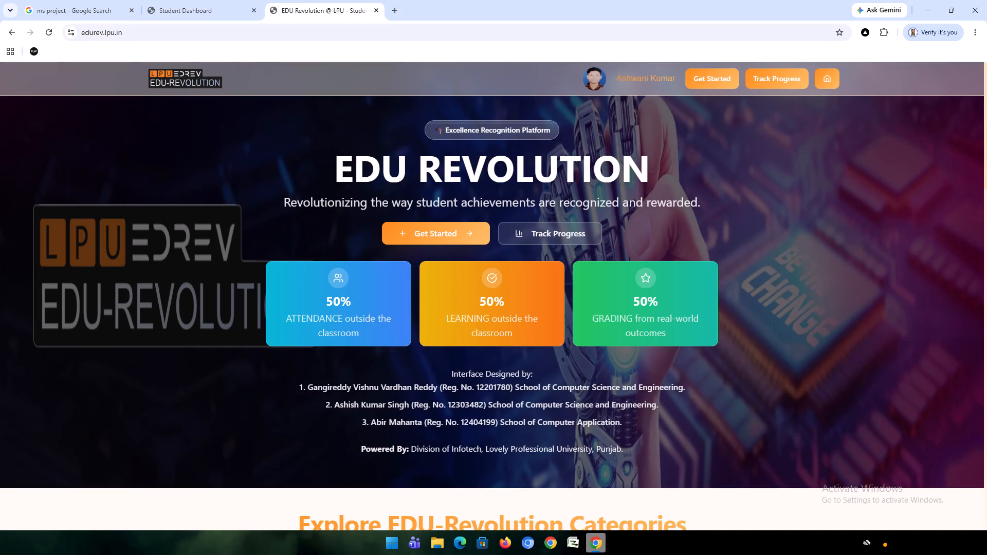
pyautogui.scroll(-7, 461, 276)
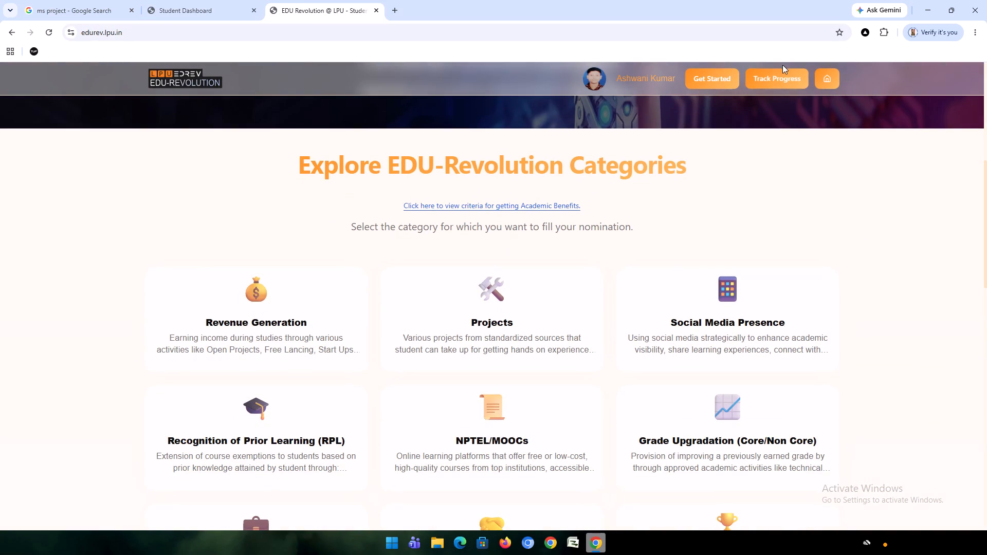
# Review the tracked nominations and their remarks on the Edu-Revolution progress dashboard, and check the Edu Rev Cart.
pyautogui.click(782, 75)
pyautogui.click(342, 220)
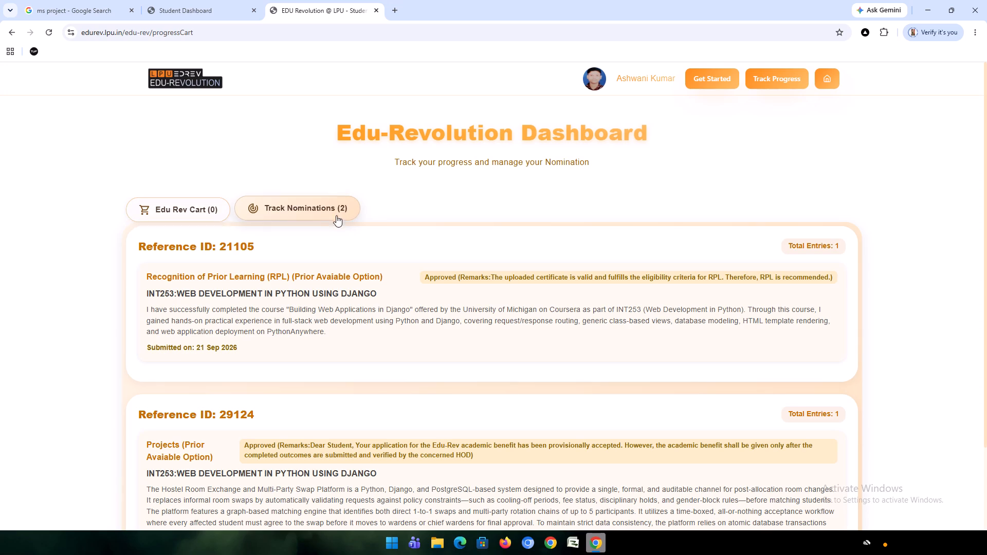
pyautogui.scroll(-3, 340, 258)
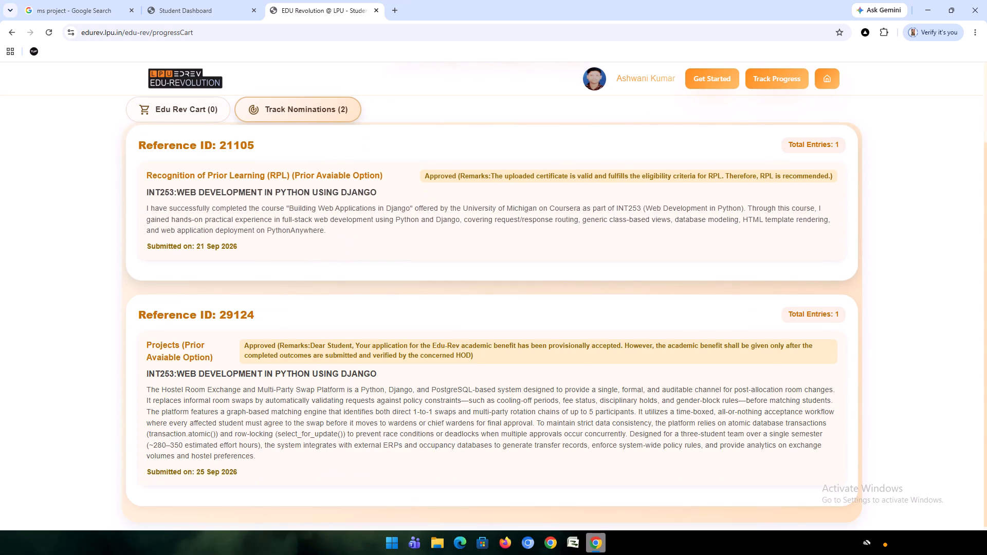
pyautogui.scroll(-2, 327, 200)
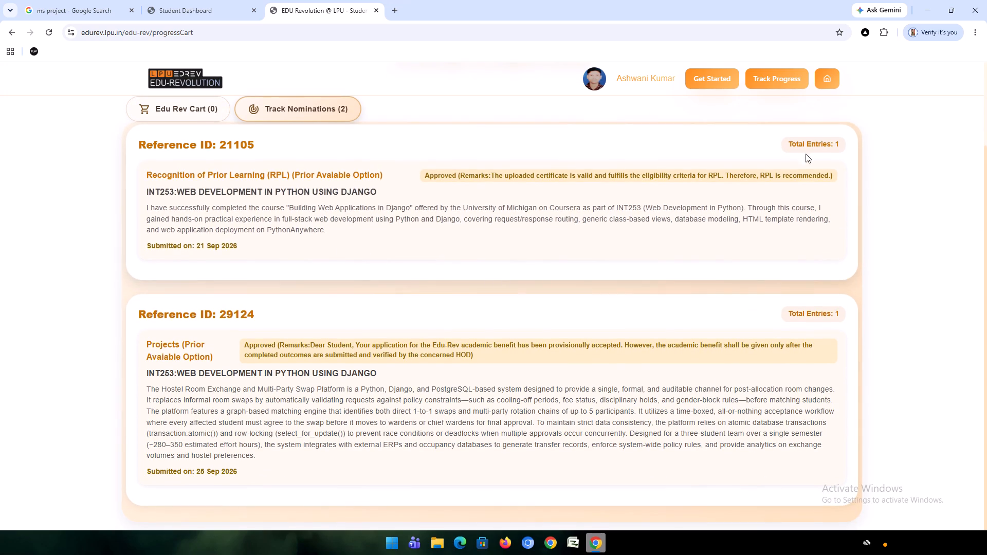
pyautogui.click(440, 326)
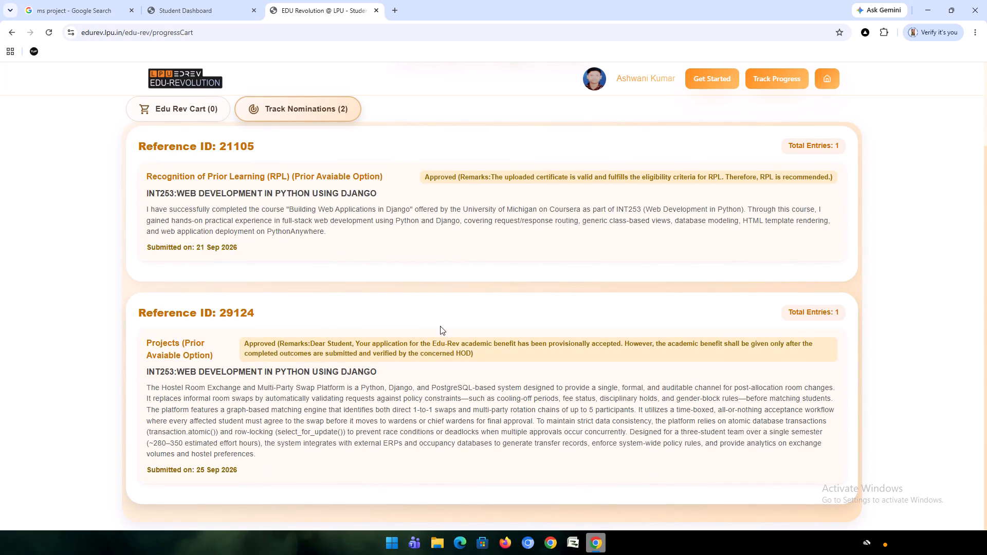
pyautogui.scroll(10, 449, 363)
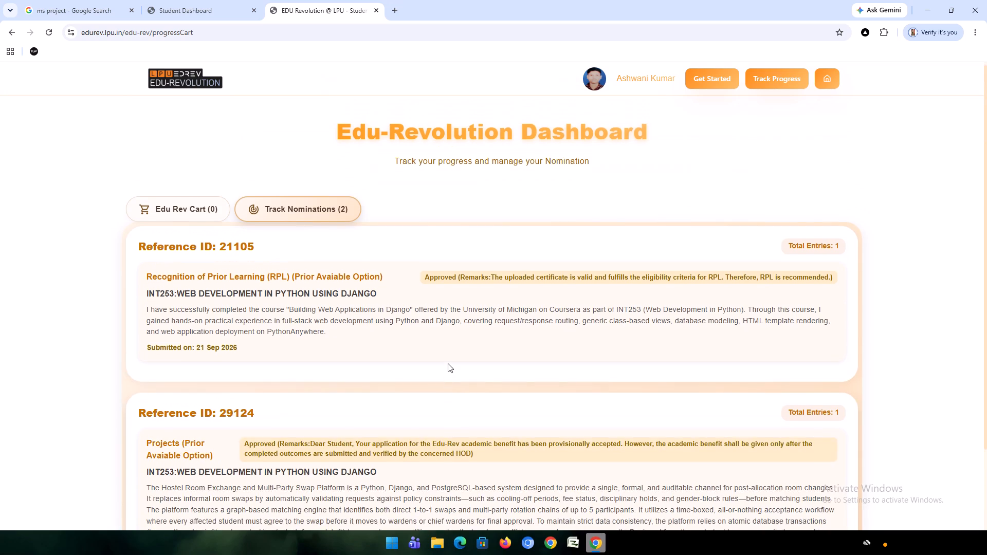
pyautogui.click(198, 202)
pyautogui.click(653, 74)
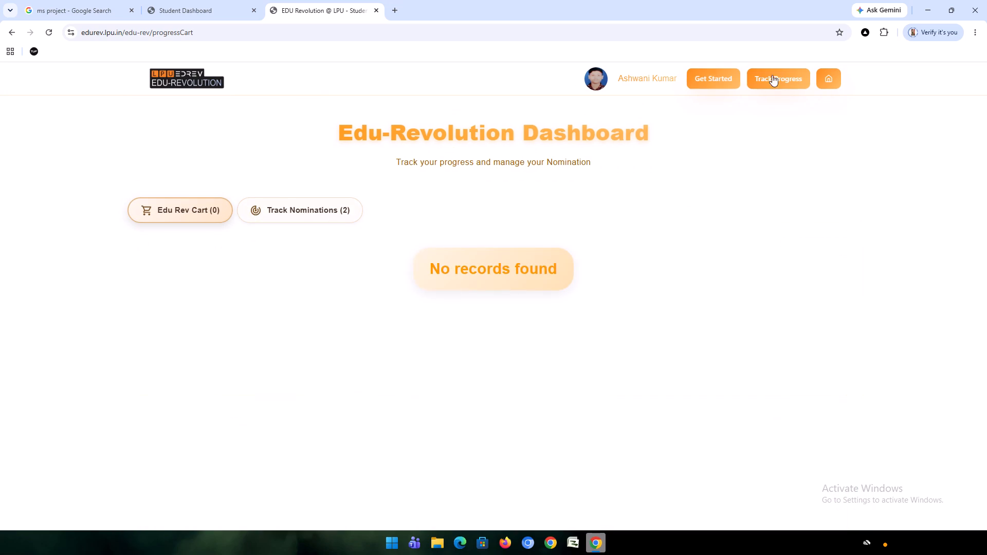
# Return to the UMS student dashboard and postpone the campus drive notifications with a later reminder.
pyautogui.click(835, 81)
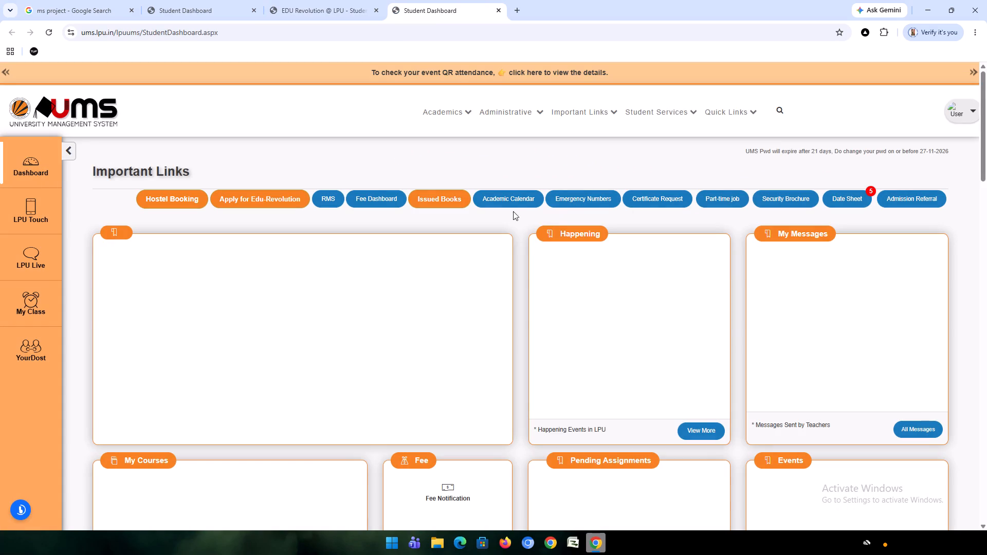
pyautogui.scroll(-3, 519, 367)
pyautogui.scroll(1, 515, 365)
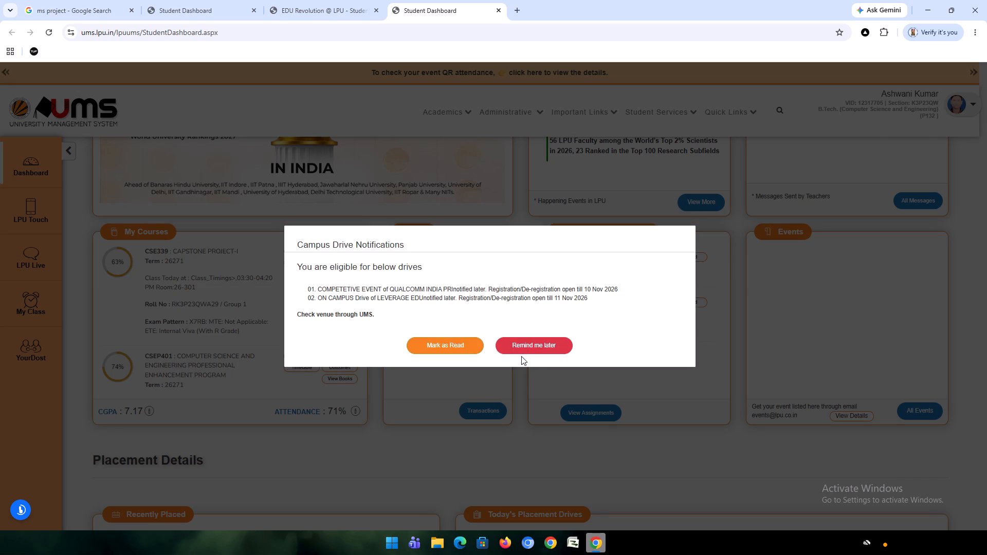
pyautogui.click(525, 349)
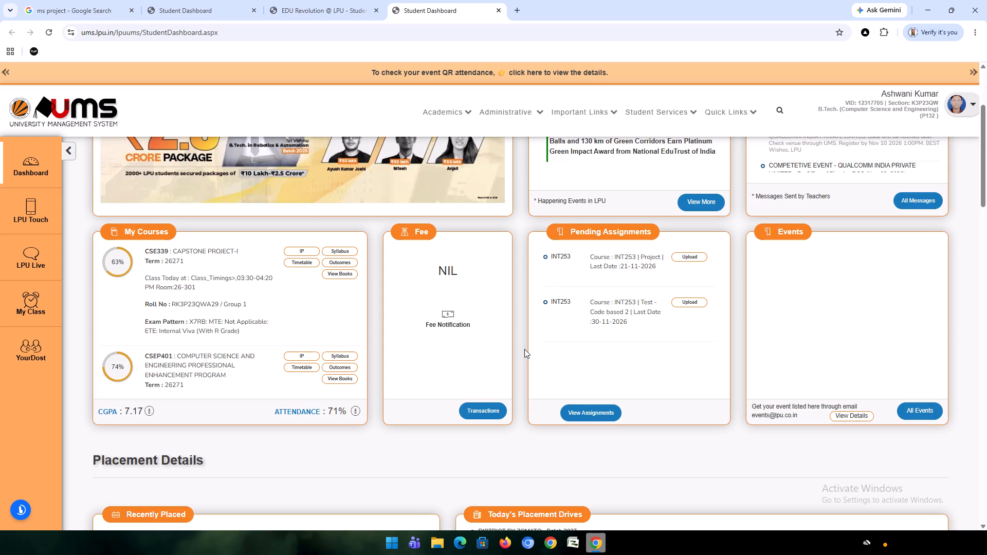
# Look through the Academics links on the UMS dashboard, from Examination System to Skill Development Courses.
pyautogui.scroll(3, 522, 349)
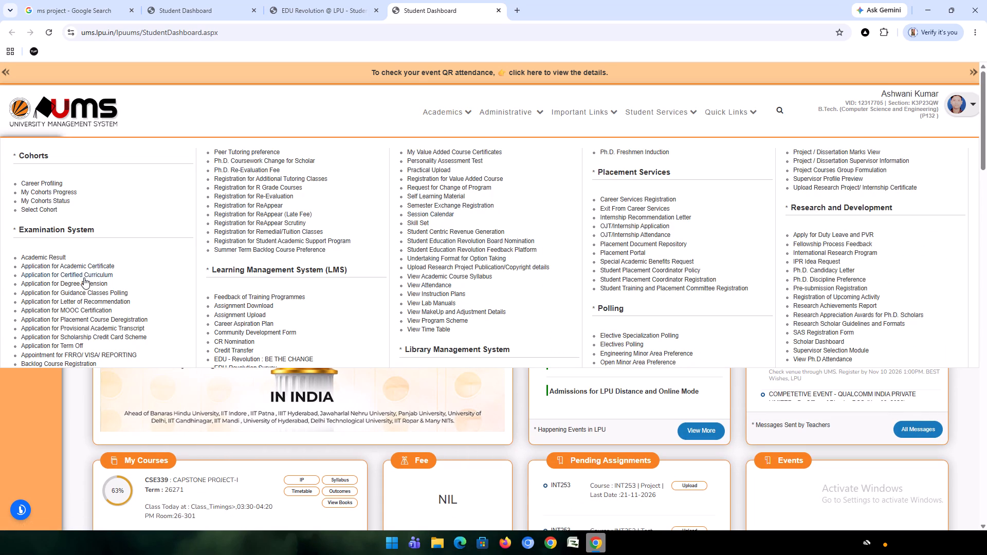
pyautogui.scroll(-4, 84, 277)
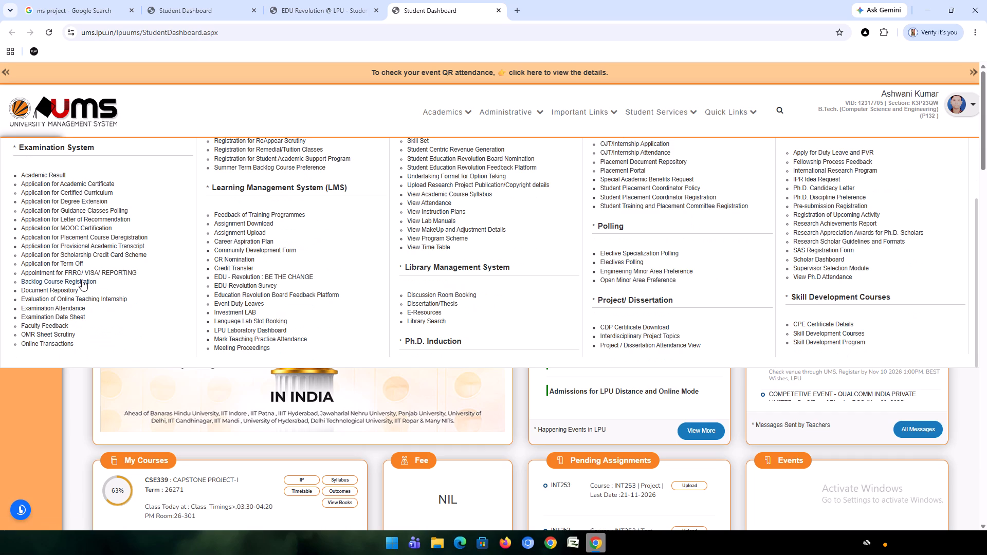
pyautogui.scroll(-1, 82, 280)
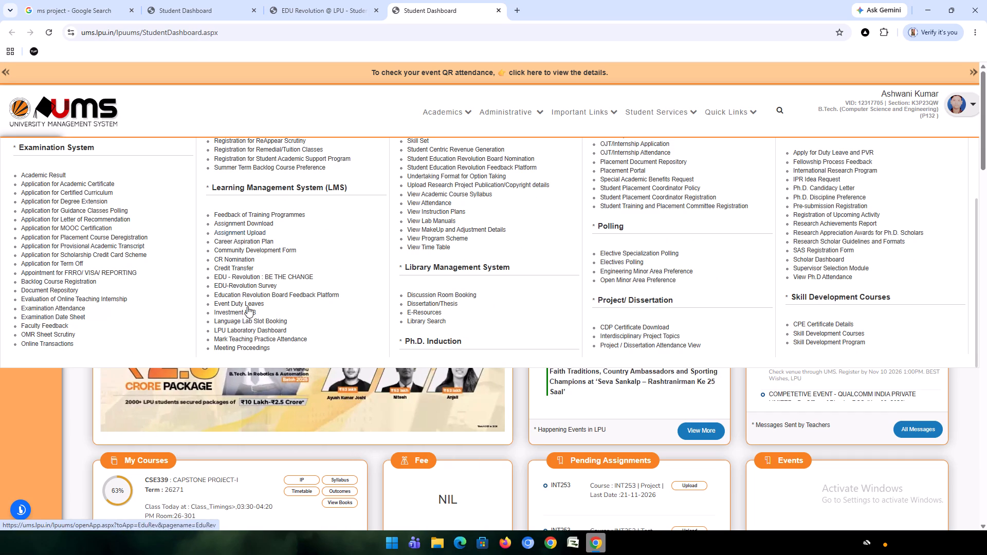
pyautogui.scroll(6, 258, 257)
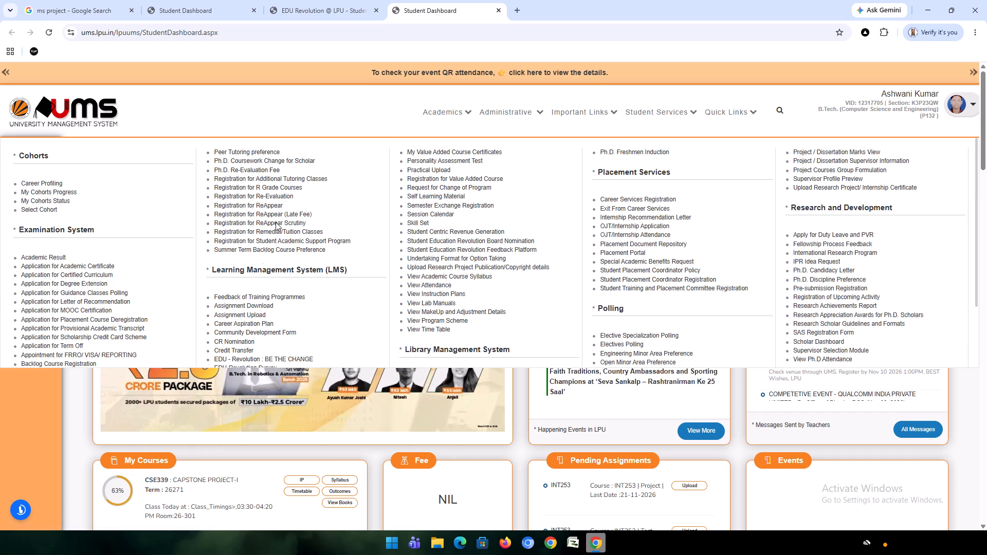
pyautogui.scroll(-1, 449, 278)
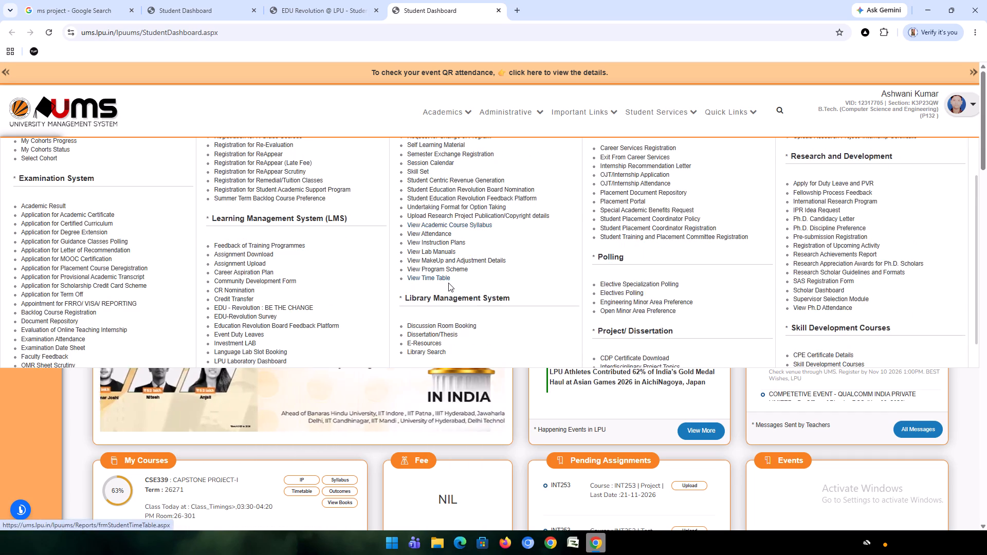
pyautogui.scroll(-6, 448, 283)
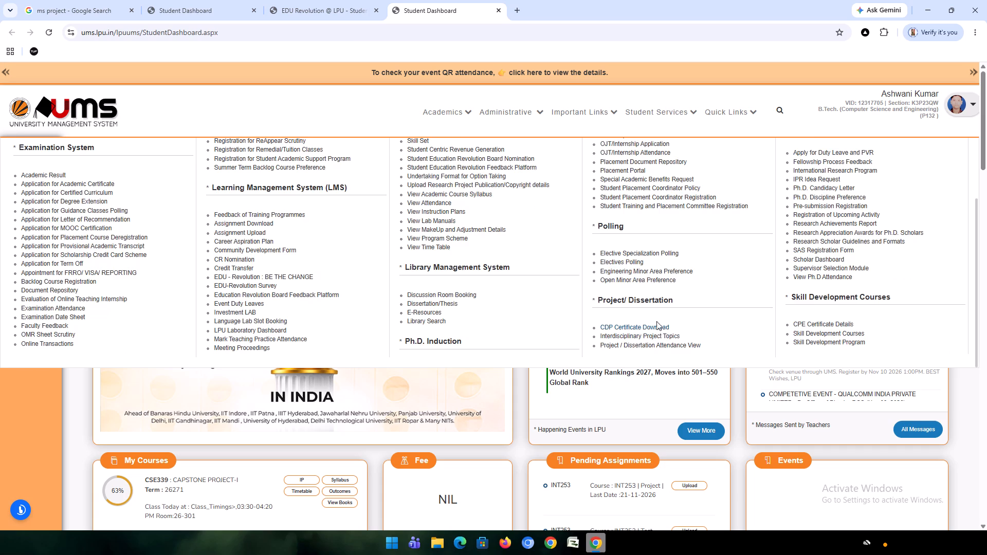
pyautogui.scroll(8, 651, 311)
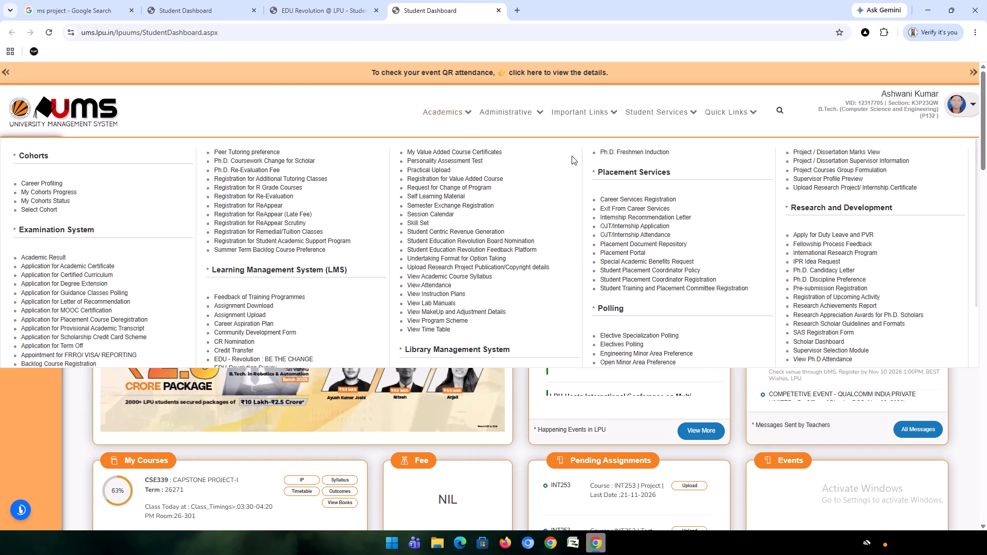
# Search the UMS portal's pages for "ca marks".
pyautogui.click(776, 109)
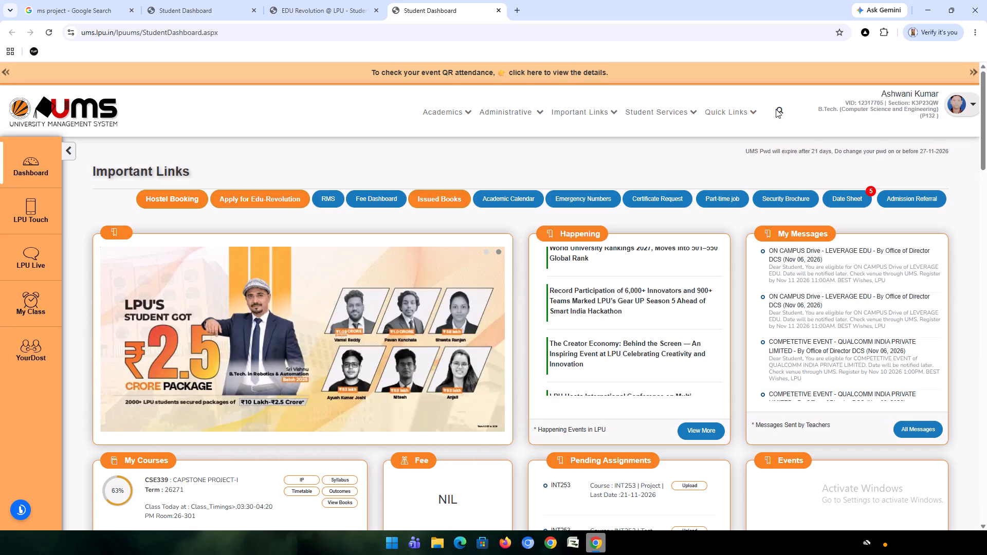
pyautogui.click(779, 107)
pyautogui.click(150, 113)
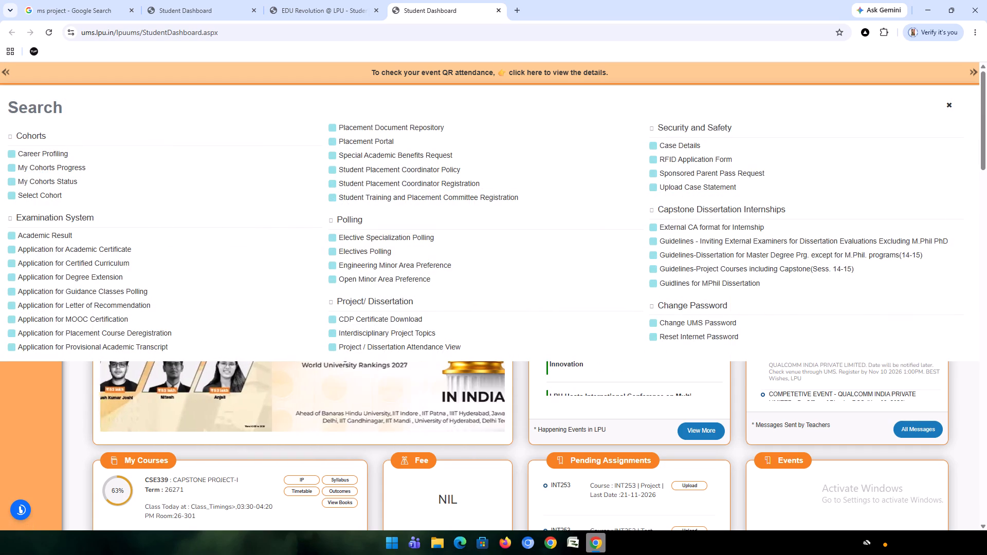
pyautogui.write('ca')
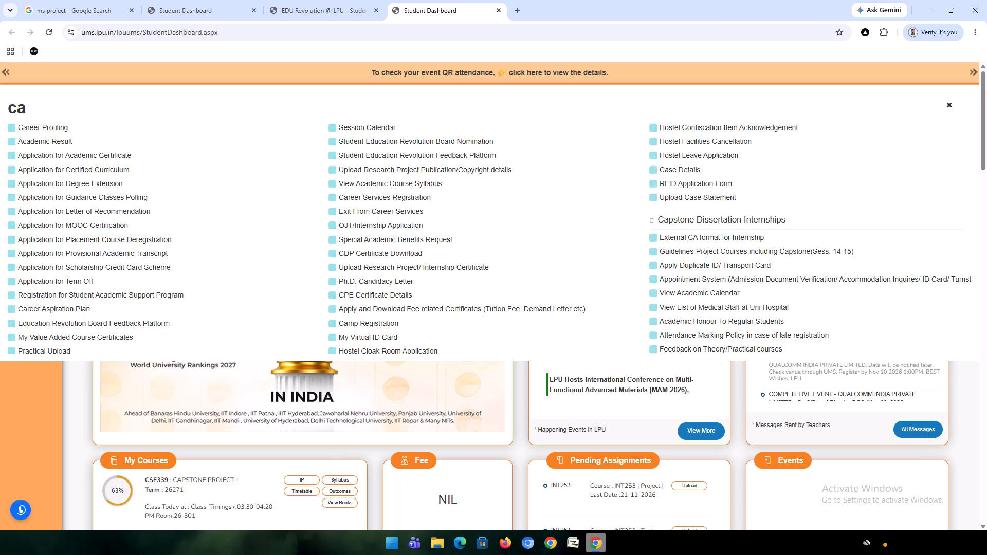
pyautogui.press('Return')
pyautogui.press('Return')
pyautogui.press('Return')
pyautogui.press('Return')
pyautogui.press('Return')
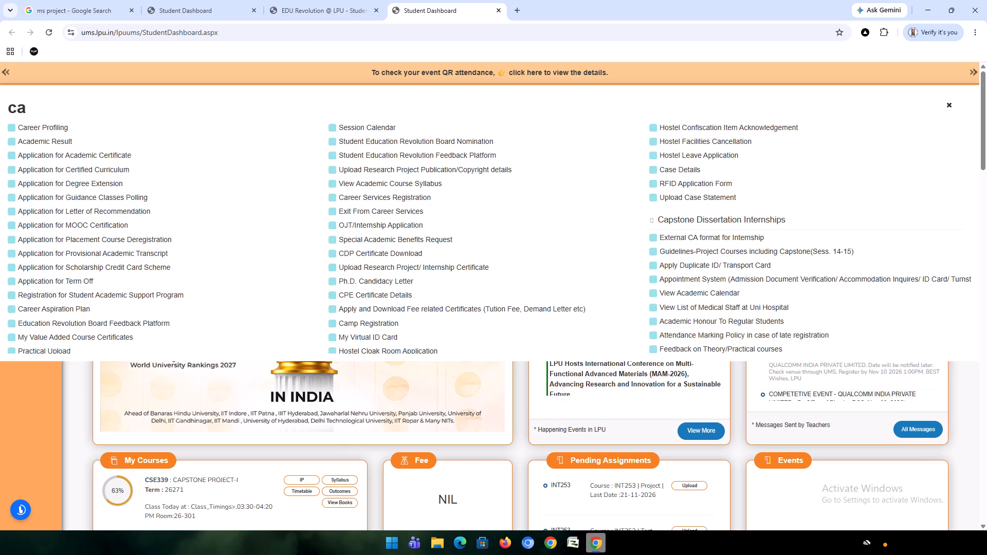
pyautogui.press('space')
pyautogui.write('marks')
# Replace the portal search term with "marks" and open the Project / Dissertation Marks View page.
pyautogui.press('BackSpace')
pyautogui.press('BackSpace')
pyautogui.press('BackSpace')
pyautogui.press('BackSpace')
pyautogui.press('BackSpace')
pyautogui.press('BackSpace')
pyautogui.press('BackSpace')
pyautogui.press('BackSpace')
pyautogui.press('BackSpace')
pyautogui.press('BackSpace')
pyautogui.press('BackSpace')
pyautogui.press('BackSpace')
pyautogui.press('BackSpace')
pyautogui.press('BackSpace')
pyautogui.press('BackSpace')
pyautogui.press('BackSpace')
pyautogui.press('BackSpace')
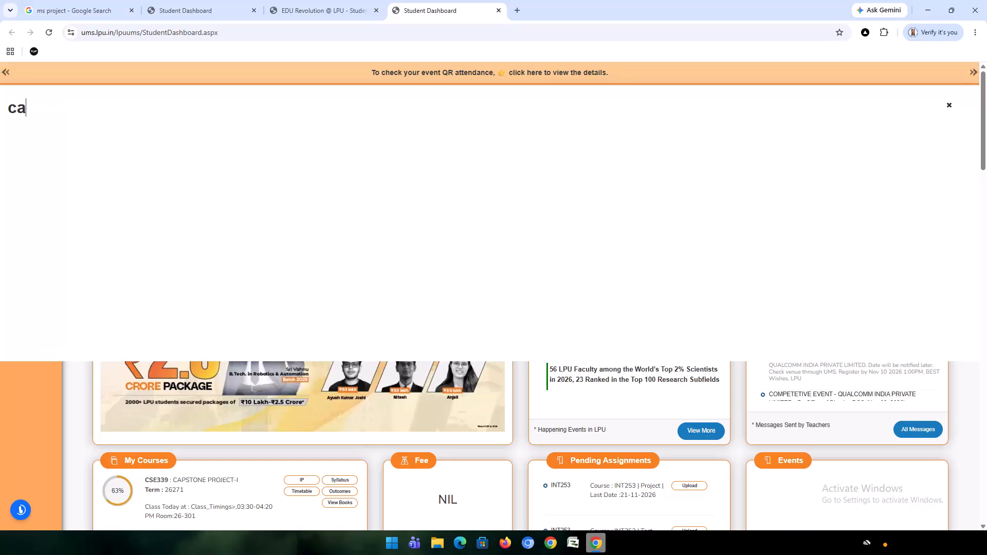
pyautogui.write('marks')
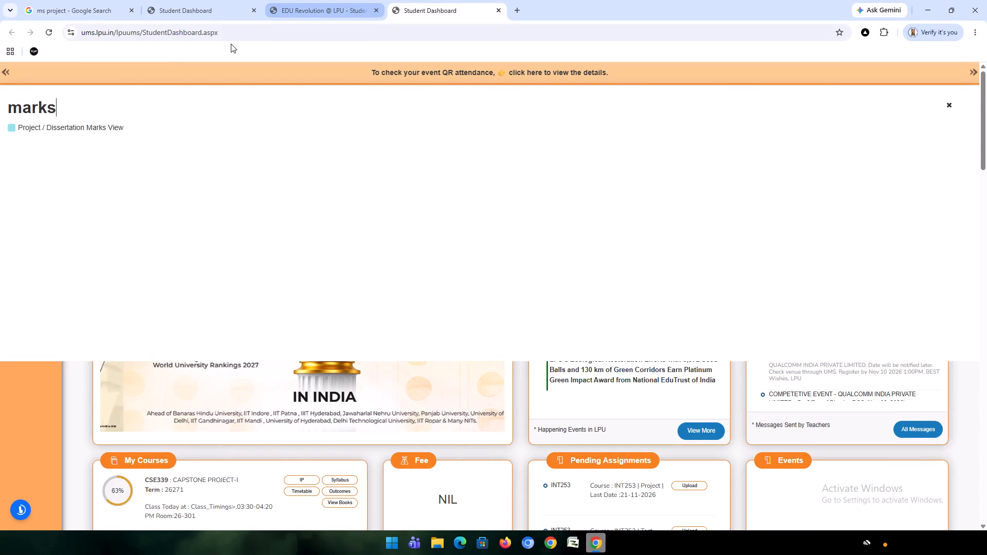
pyautogui.click(68, 123)
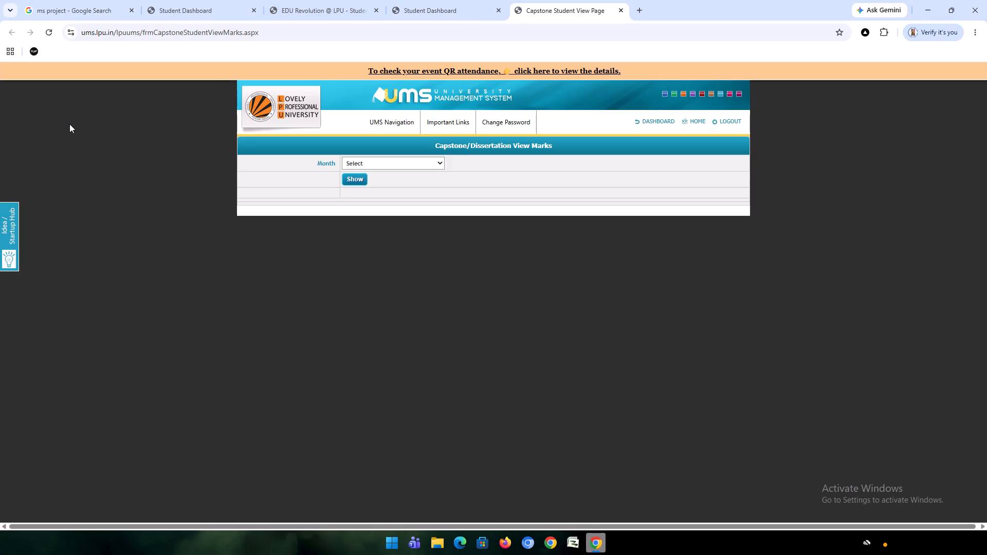
# Show the Capstone/Dissertation marks for September and for October.
pyautogui.click(335, 202)
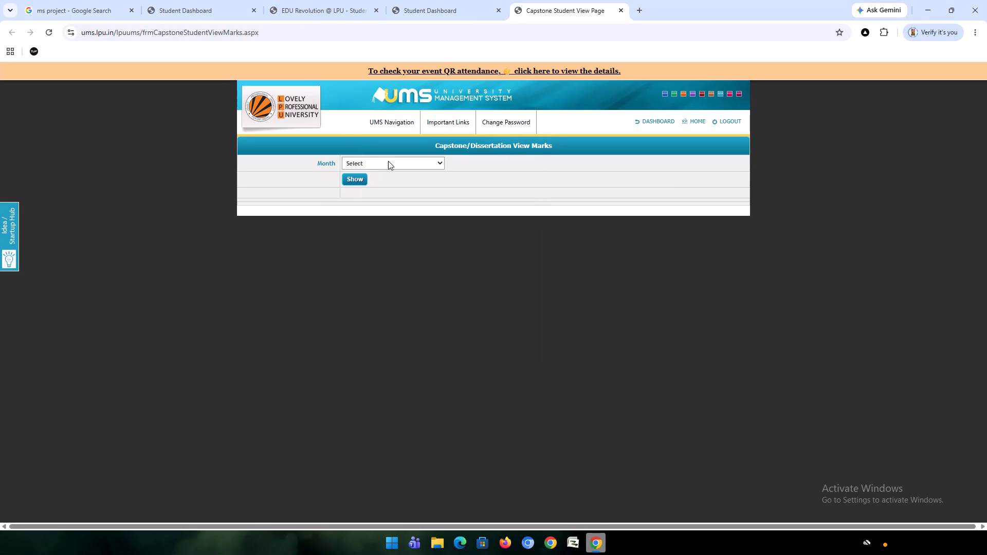
pyautogui.click(392, 161)
pyautogui.click(370, 287)
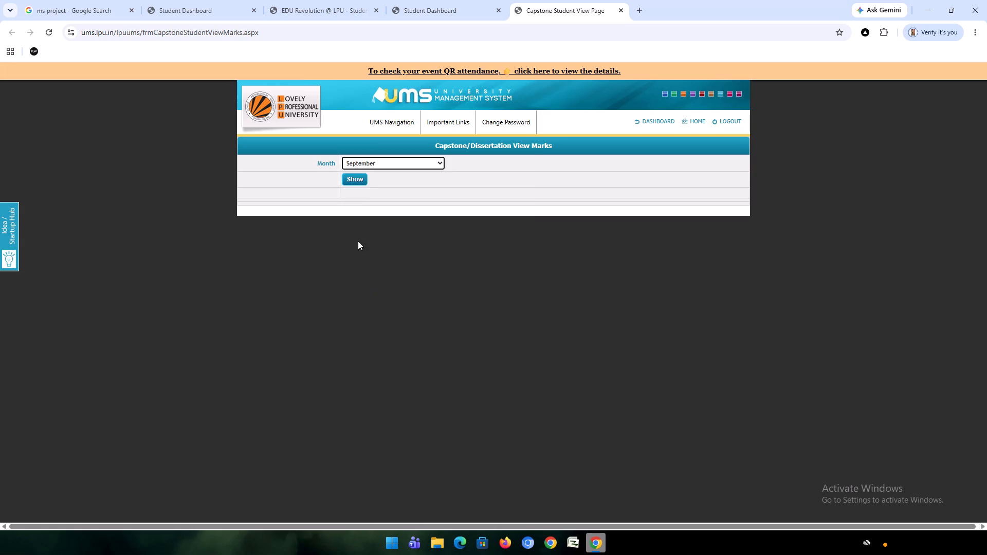
pyautogui.click(357, 180)
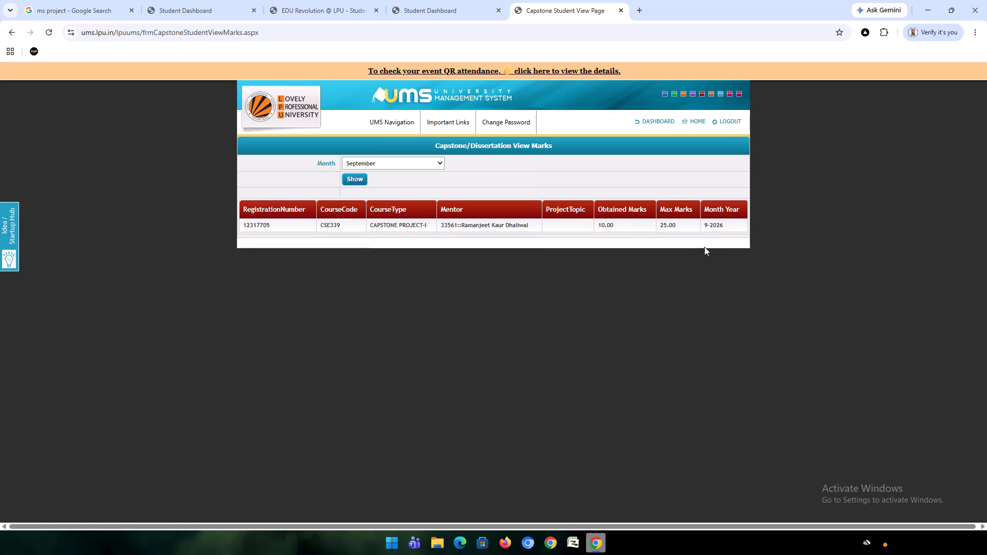
pyautogui.click(433, 164)
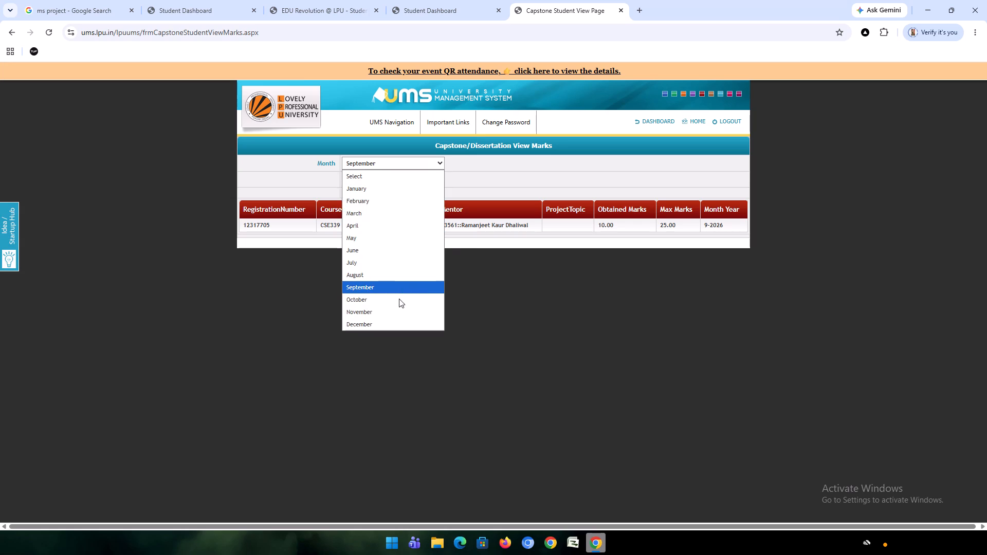
pyautogui.click(399, 299)
pyautogui.click(347, 177)
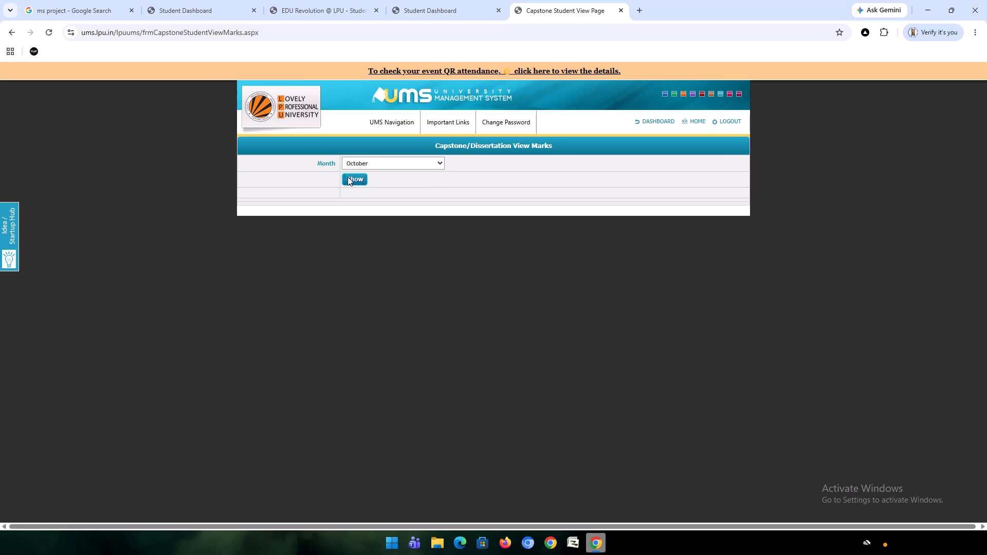
pyautogui.click(385, 163)
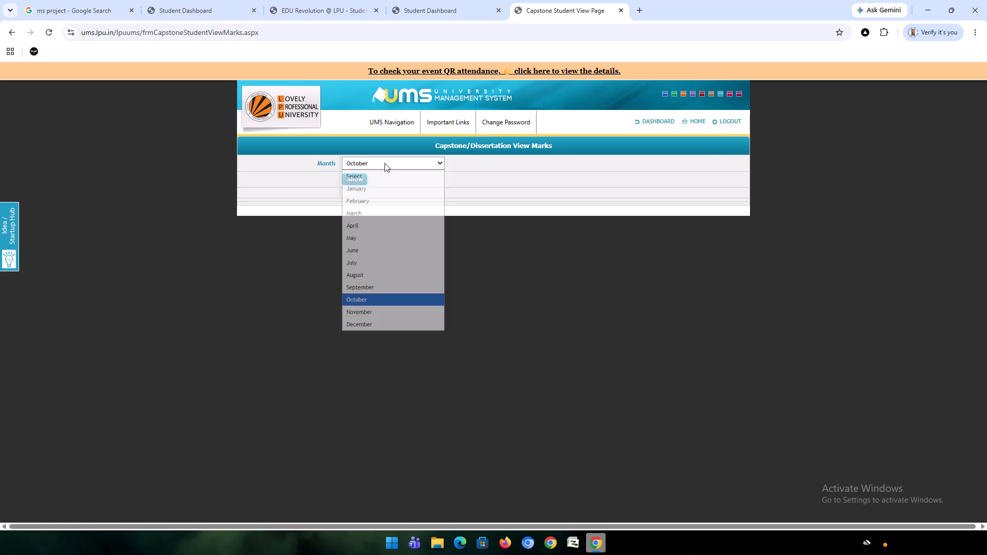
pyautogui.click(385, 163)
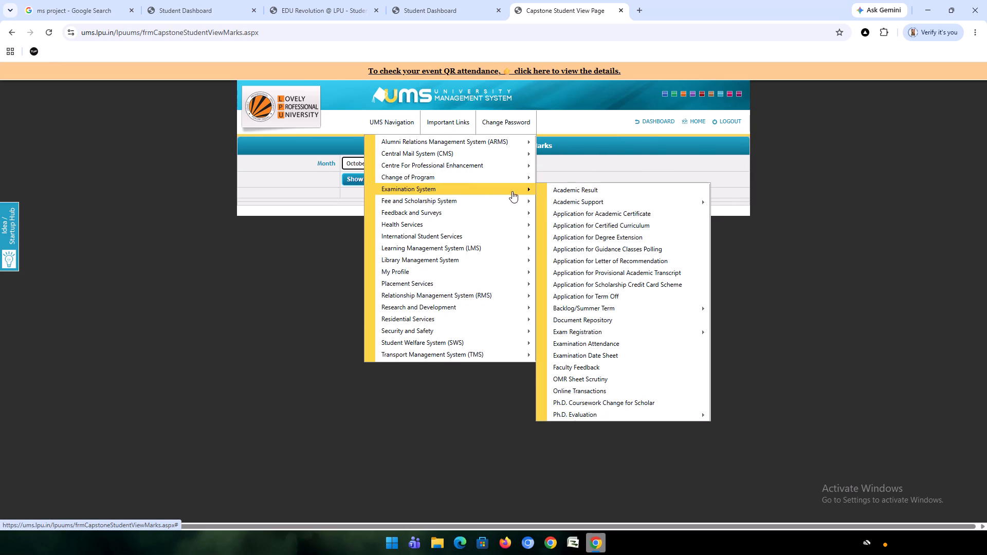
# Open the Academic Result page from the Examination System and examine the grades, TGPA comparison and component-wise performance charts.
pyautogui.click(579, 187)
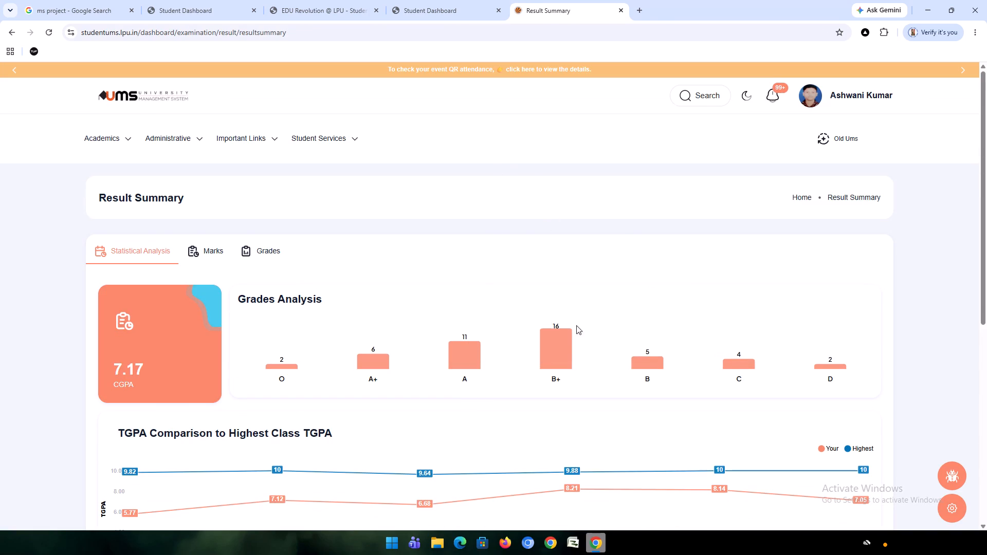
pyautogui.scroll(-1, 379, 372)
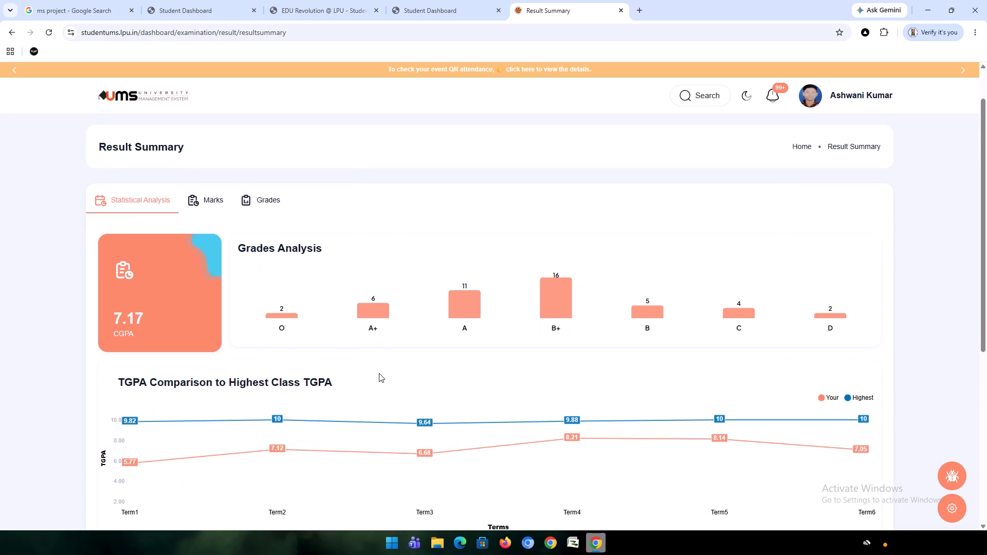
pyautogui.scroll(-1, 379, 373)
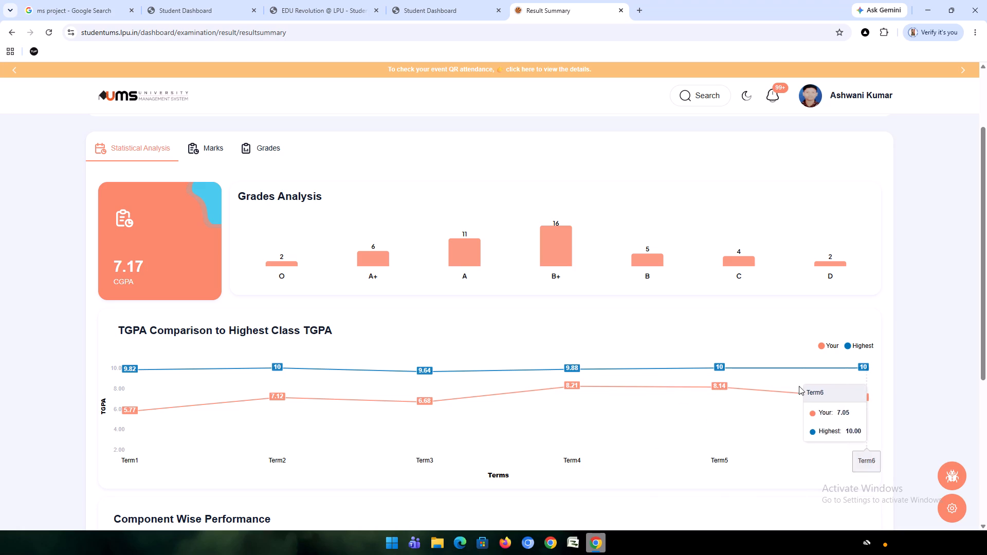
pyautogui.scroll(-4, 767, 454)
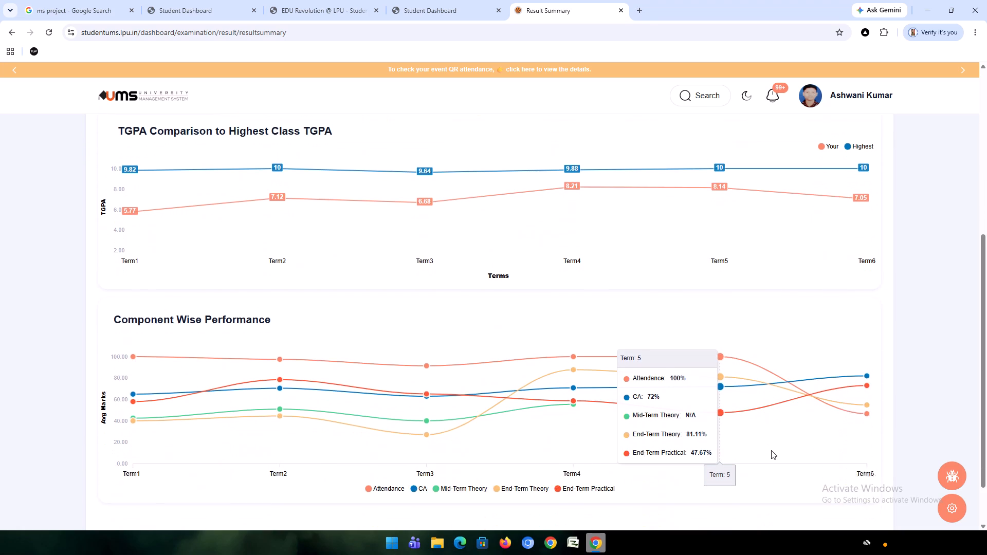
pyautogui.scroll(-3, 782, 417)
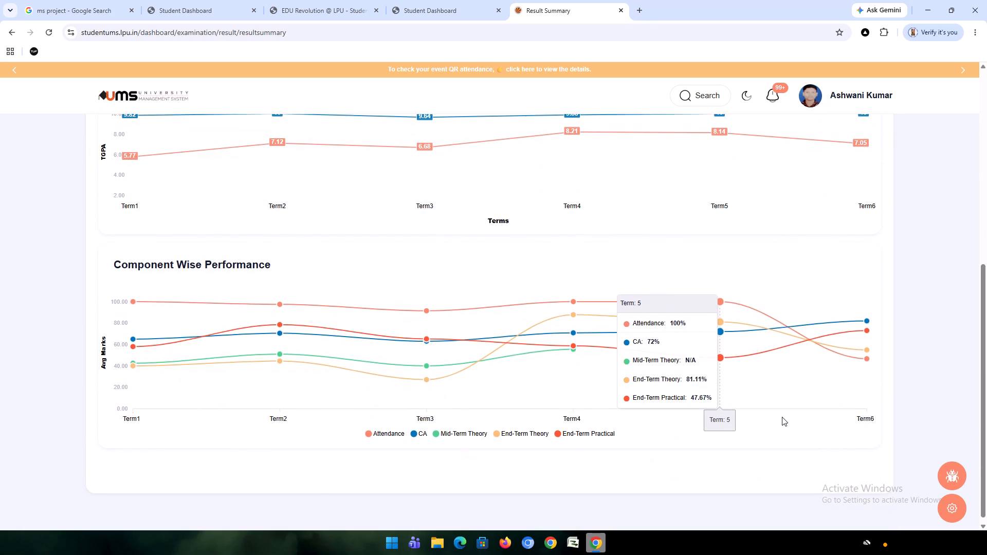
pyautogui.scroll(-2, 782, 417)
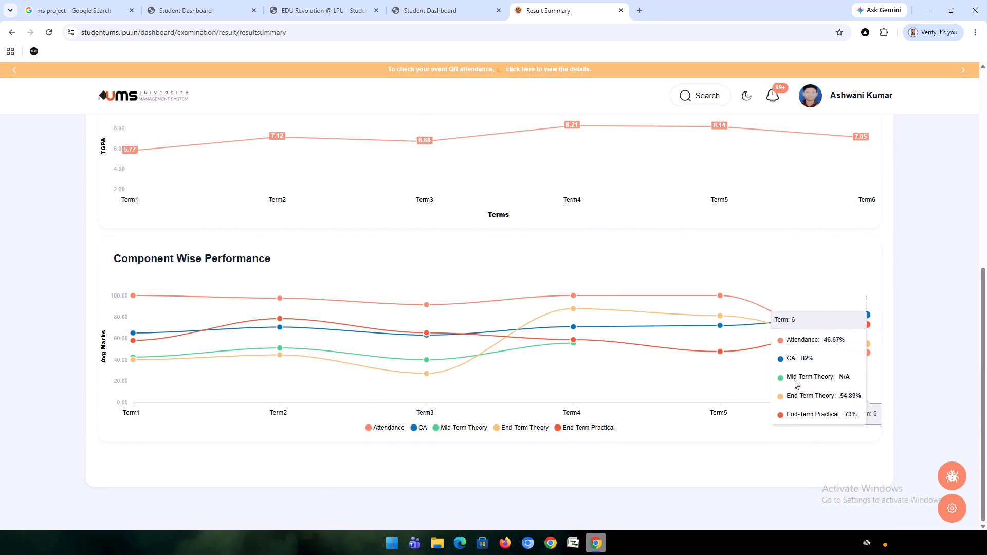
pyautogui.scroll(-4, 346, 420)
pyautogui.scroll(6, 349, 408)
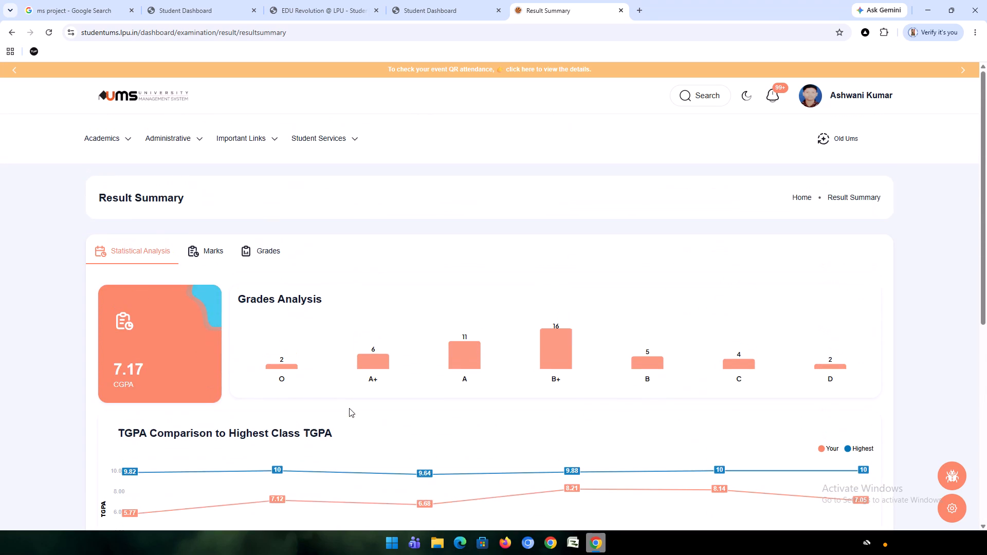
pyautogui.scroll(3, 349, 408)
# Open the Learning Management System (LMS) category under Academics and look through its links.
pyautogui.click(262, 217)
pyautogui.click(119, 141)
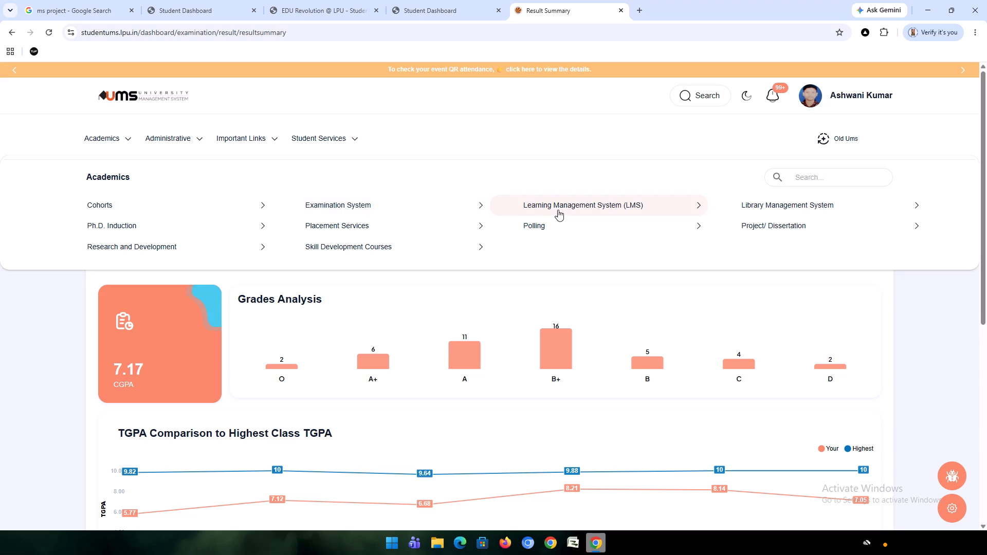
pyautogui.click(571, 209)
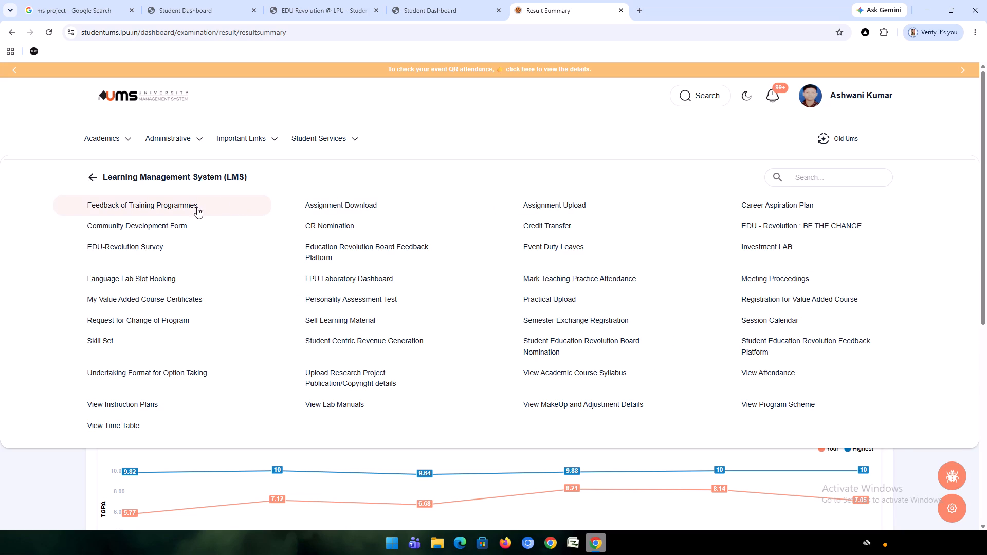
pyautogui.scroll(-3, 174, 363)
pyautogui.scroll(3, 175, 363)
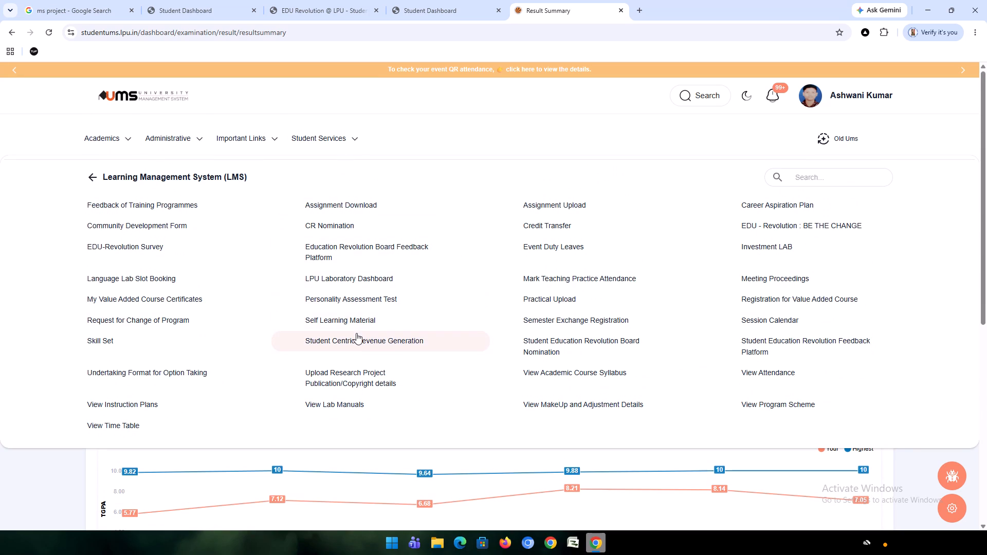
pyautogui.scroll(1, 356, 333)
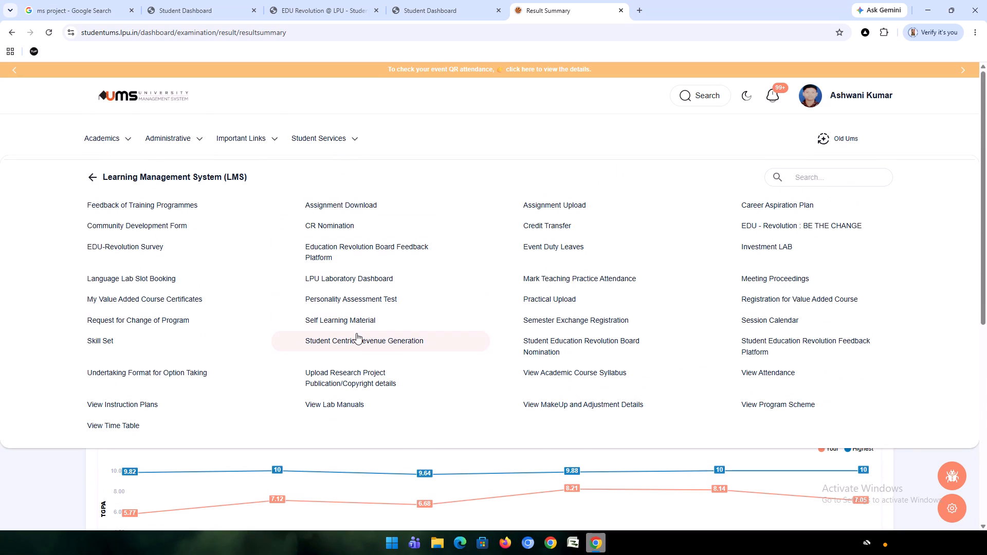
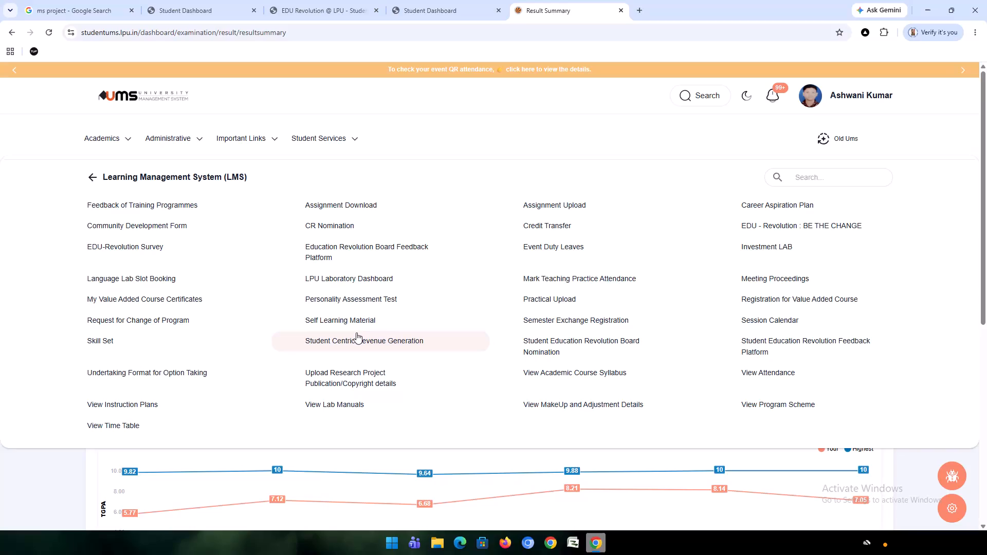
# Switch back to Microsoft Project and create a new blank project, with the first task name cell selected.
pyautogui.hotkey('alt', 'Tab')
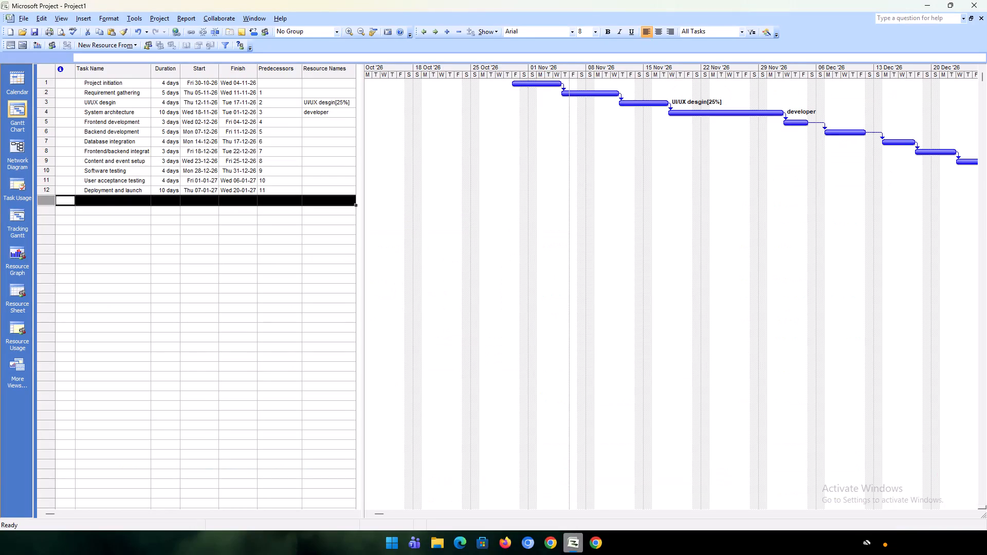
pyautogui.click(243, 280)
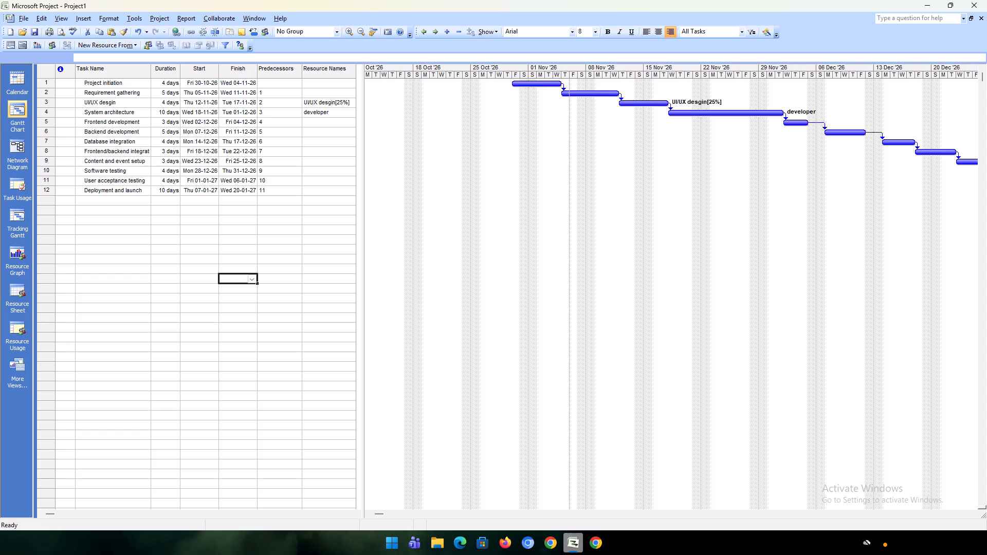
pyautogui.click(102, 202)
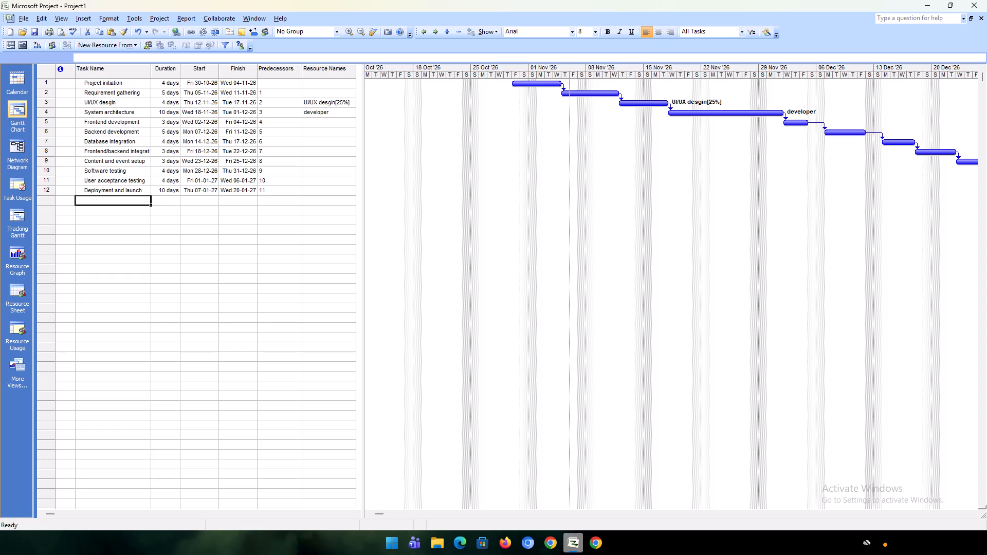
pyautogui.moveTo(138, 202); pyautogui.dragTo(90, 114)
pyautogui.click(116, 233)
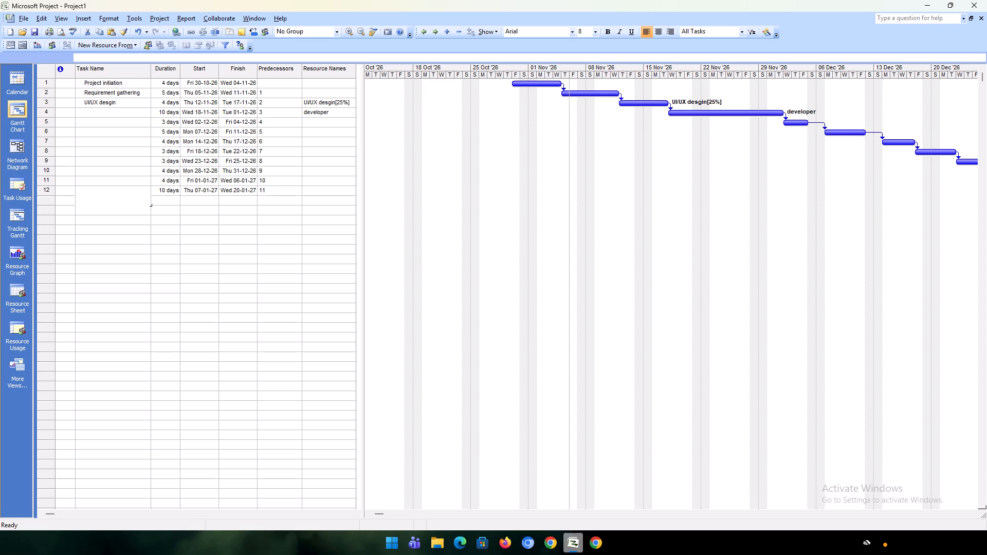
pyautogui.click(99, 101)
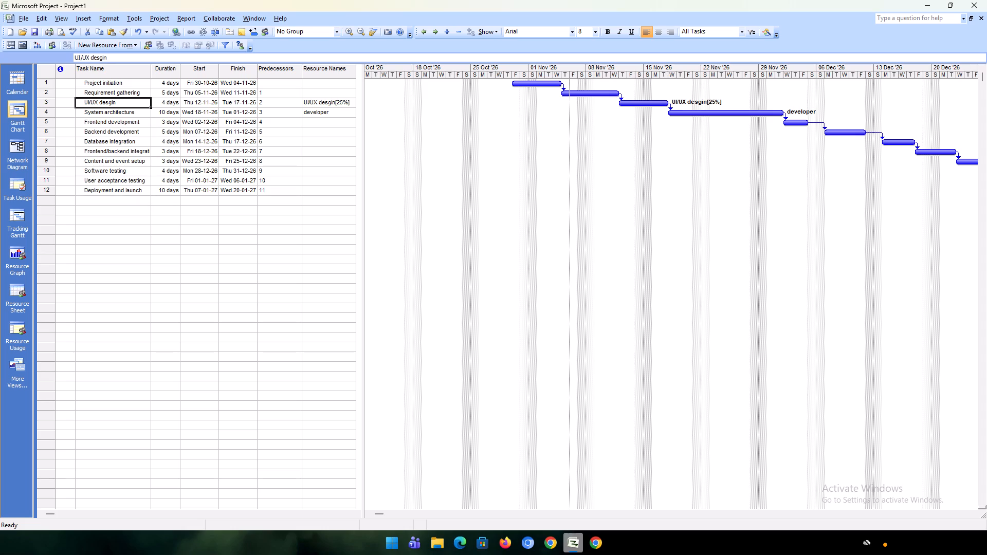
pyautogui.click(67, 101)
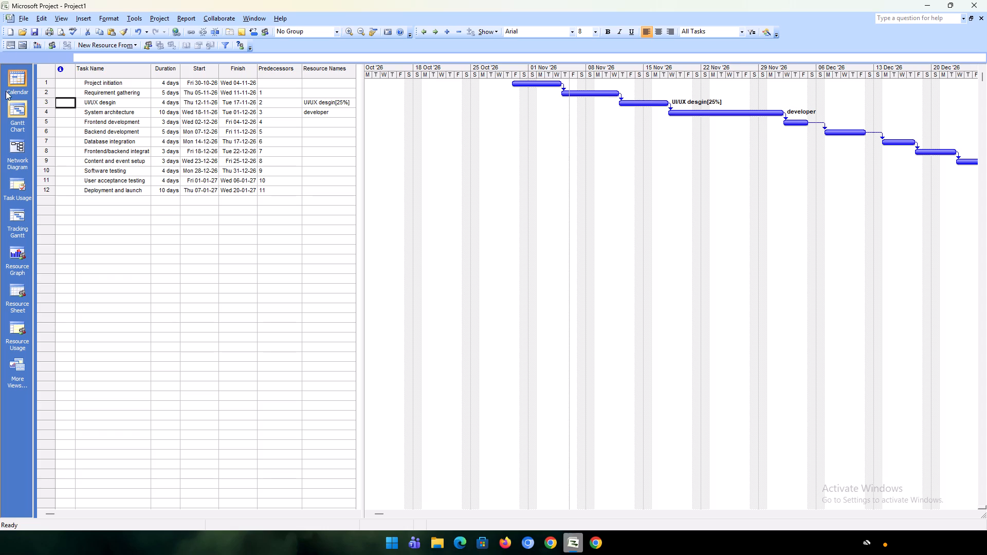
pyautogui.click(9, 33)
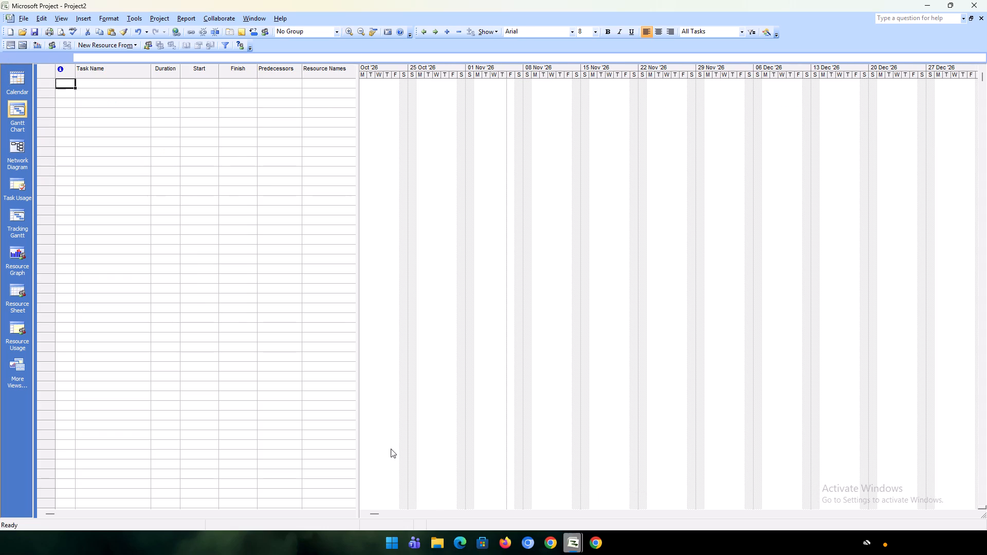
pyautogui.click(609, 506)
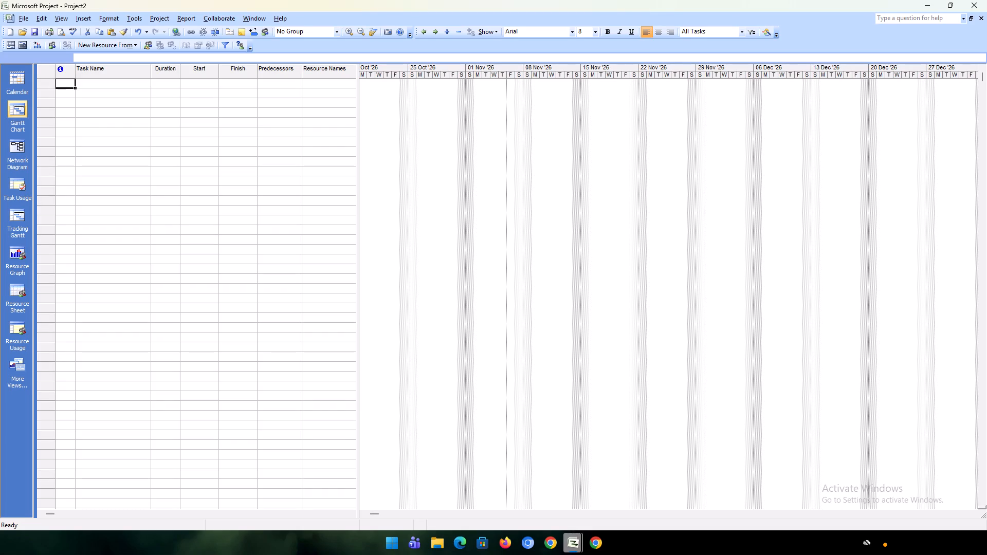
pyautogui.click(84, 87)
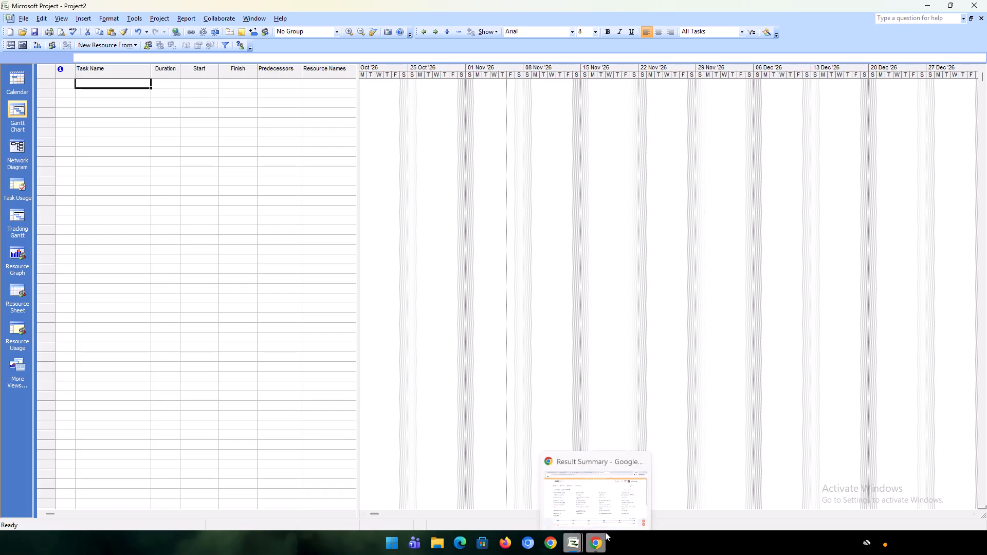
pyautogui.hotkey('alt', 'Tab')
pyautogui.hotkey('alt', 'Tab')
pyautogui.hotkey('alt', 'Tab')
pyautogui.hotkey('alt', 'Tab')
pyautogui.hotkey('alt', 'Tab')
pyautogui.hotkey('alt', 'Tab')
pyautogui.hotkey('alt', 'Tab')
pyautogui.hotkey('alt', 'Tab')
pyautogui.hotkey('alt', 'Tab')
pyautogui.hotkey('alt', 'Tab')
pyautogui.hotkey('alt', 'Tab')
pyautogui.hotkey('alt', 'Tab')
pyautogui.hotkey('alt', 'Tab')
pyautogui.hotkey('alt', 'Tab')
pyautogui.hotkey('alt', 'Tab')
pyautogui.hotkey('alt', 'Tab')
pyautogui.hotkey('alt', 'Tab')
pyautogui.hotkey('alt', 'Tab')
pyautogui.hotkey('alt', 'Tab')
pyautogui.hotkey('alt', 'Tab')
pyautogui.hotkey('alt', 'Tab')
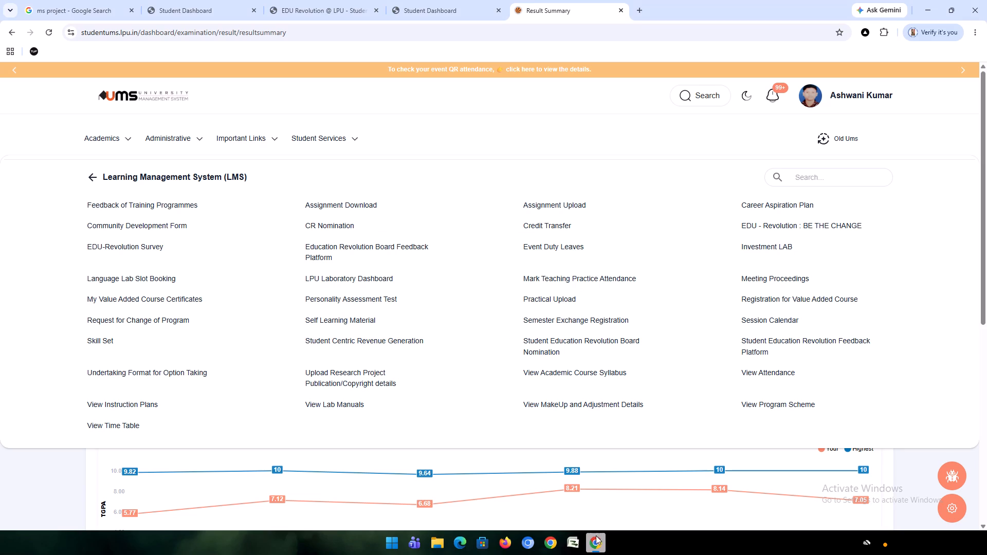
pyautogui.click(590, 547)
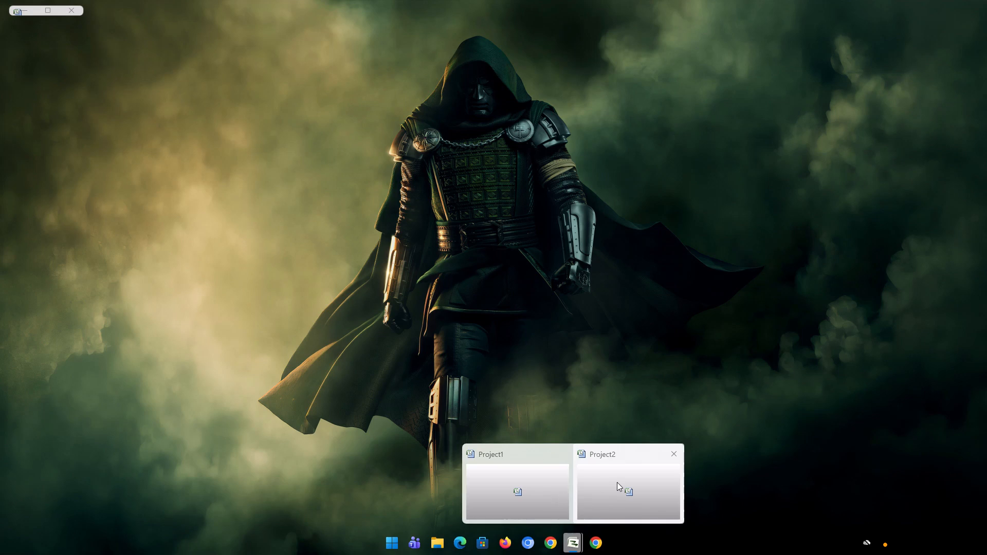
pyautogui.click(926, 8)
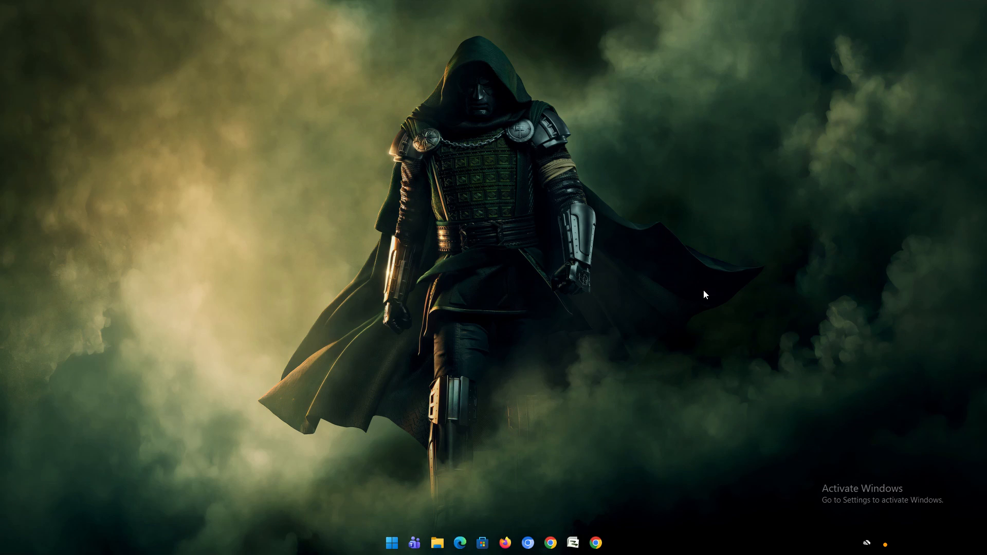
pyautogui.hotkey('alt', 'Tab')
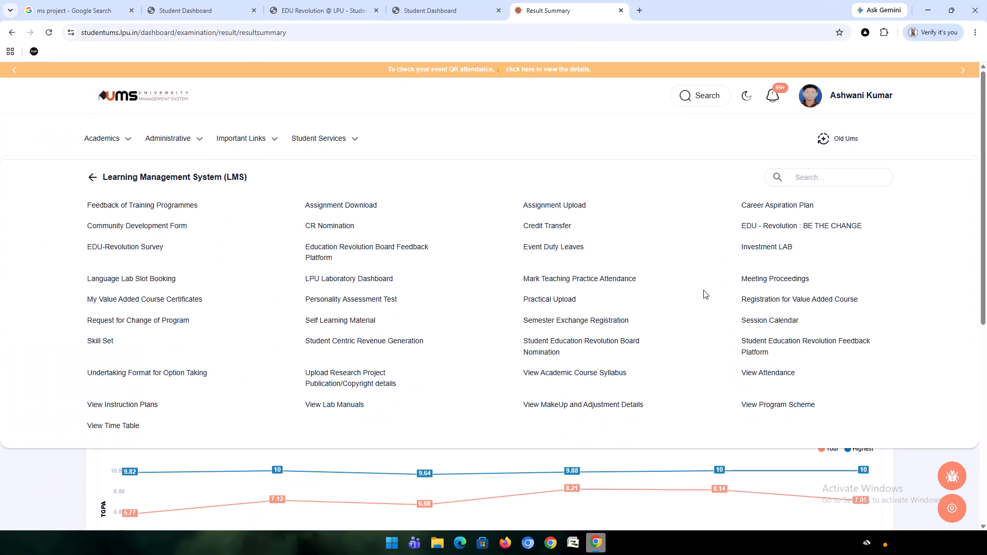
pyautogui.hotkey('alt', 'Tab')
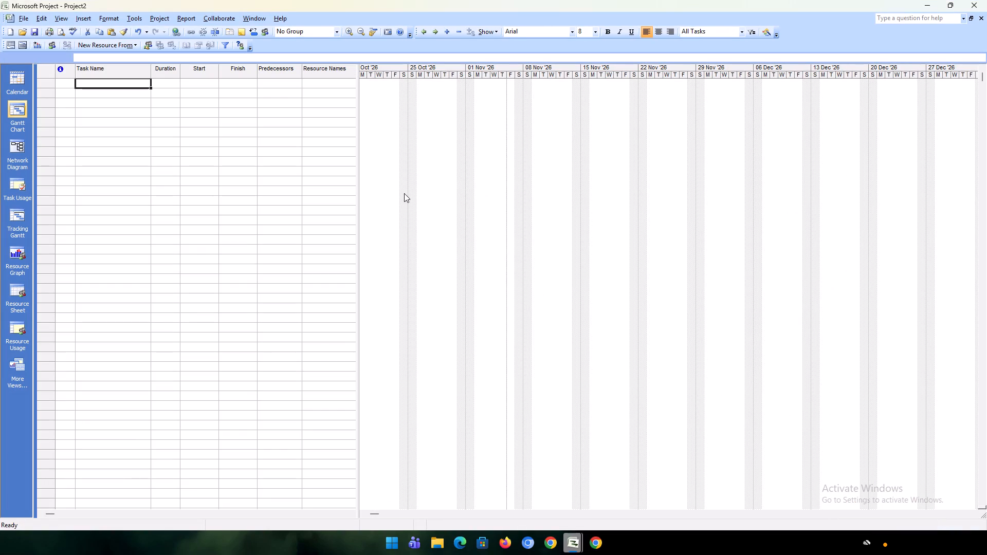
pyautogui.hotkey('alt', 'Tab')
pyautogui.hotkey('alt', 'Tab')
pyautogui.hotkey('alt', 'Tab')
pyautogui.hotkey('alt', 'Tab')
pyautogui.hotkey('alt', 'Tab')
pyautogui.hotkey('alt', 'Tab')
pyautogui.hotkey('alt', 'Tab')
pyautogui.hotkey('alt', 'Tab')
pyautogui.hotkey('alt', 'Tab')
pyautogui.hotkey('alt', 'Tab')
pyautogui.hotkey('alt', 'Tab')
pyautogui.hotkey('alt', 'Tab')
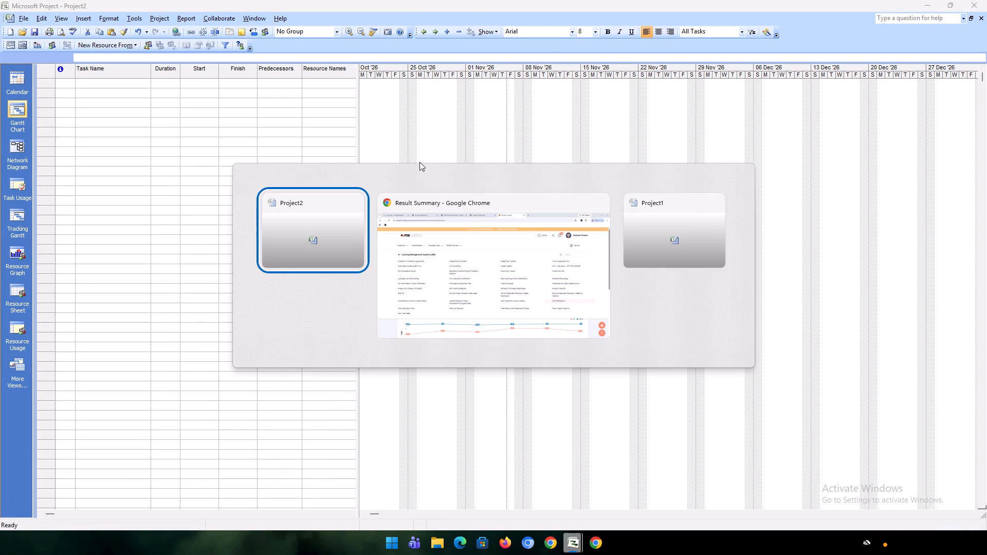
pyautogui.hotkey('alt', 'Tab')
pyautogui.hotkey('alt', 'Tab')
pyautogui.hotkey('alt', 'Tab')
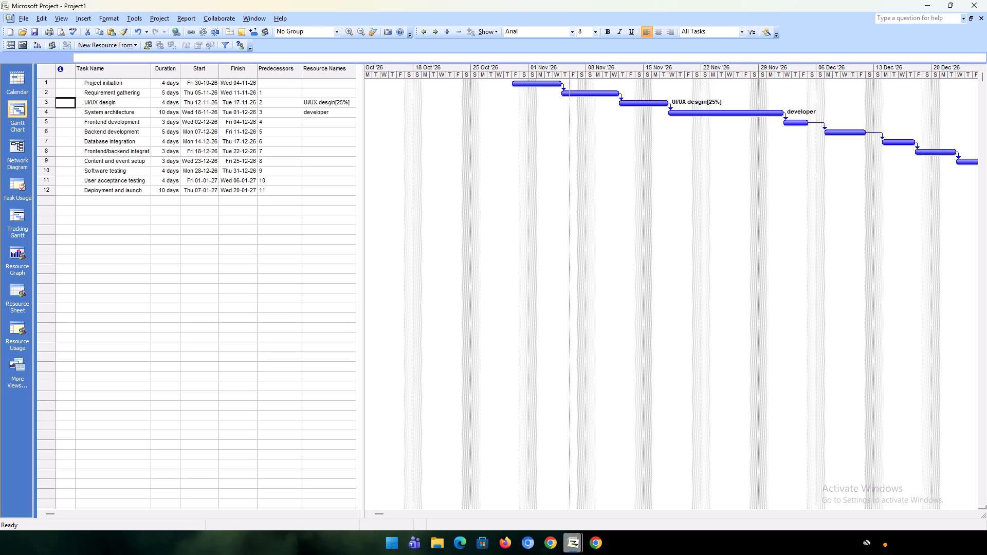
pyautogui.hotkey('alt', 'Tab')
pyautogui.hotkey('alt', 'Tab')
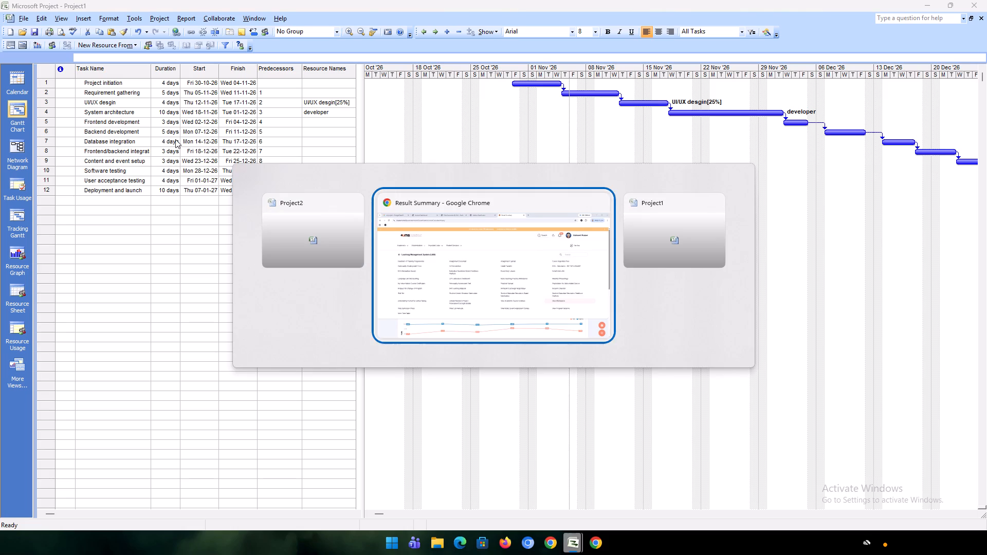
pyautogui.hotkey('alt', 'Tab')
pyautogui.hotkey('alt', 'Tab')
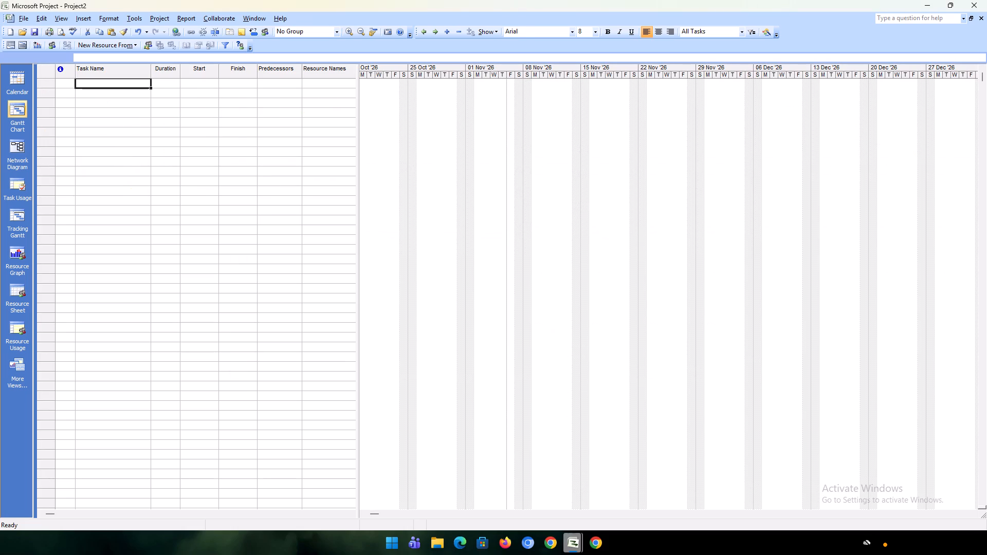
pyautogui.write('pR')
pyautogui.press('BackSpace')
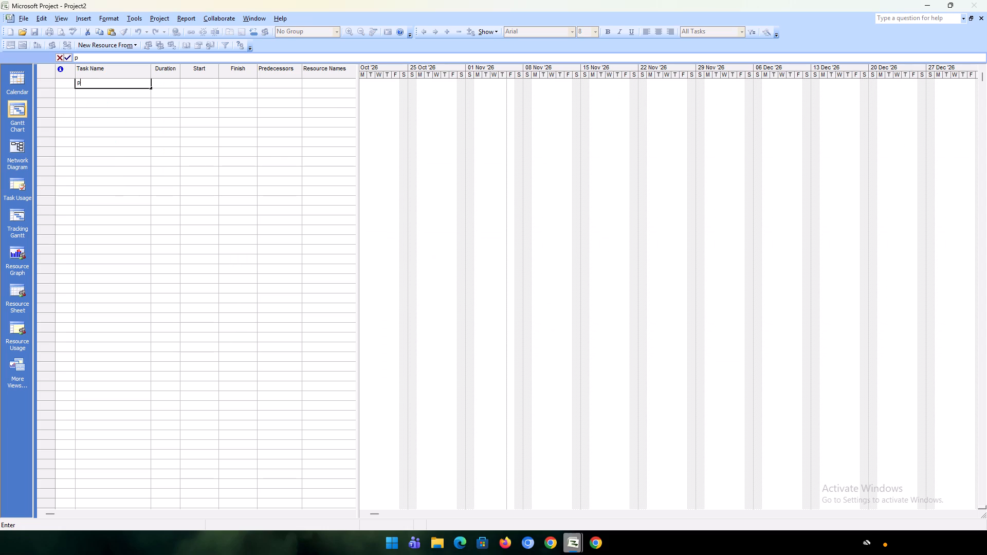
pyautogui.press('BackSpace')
# Open the Task Information for the first row and name the task "Project Initiation".
pyautogui.doubleClick(69, 87)
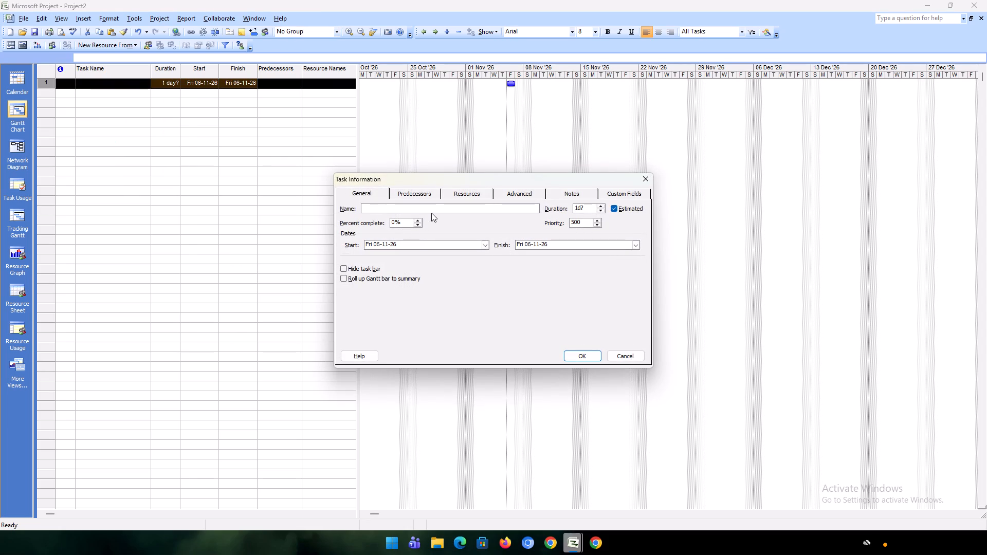
pyautogui.write('pROJECT')
pyautogui.press('BackSpace')
pyautogui.press('BackSpace')
pyautogui.press('BackSpace')
pyautogui.press('BackSpace')
pyautogui.press('BackSpace')
pyautogui.press('BackSpace')
pyautogui.press('BackSpace')
pyautogui.press('BackSpace')
pyautogui.press('BackSpace')
pyautogui.press('BackSpace')
pyautogui.press('BackSpace')
pyautogui.press('BackSpace')
pyautogui.press('BackSpace')
pyautogui.press('BackSpace')
pyautogui.press('BackSpace')
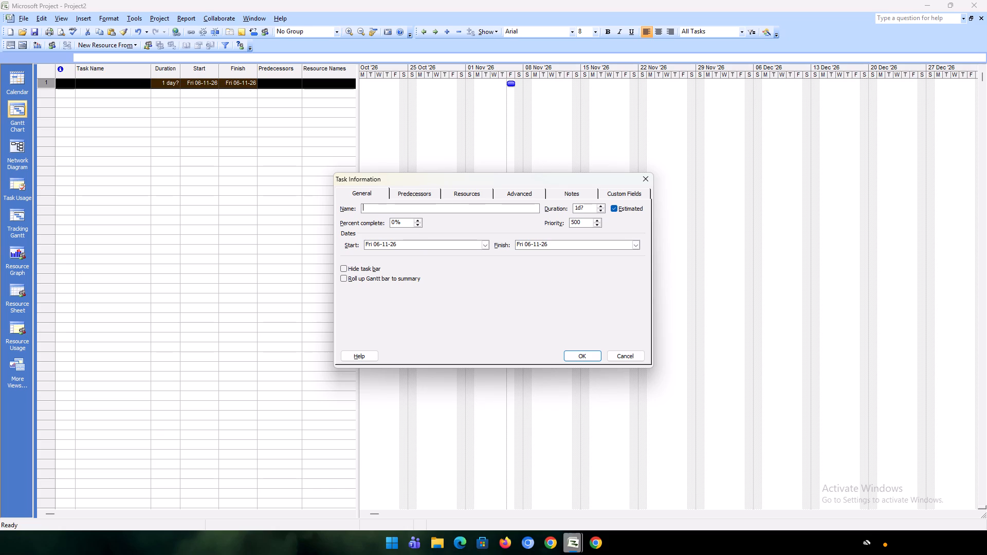
pyautogui.hotkey('shift', 'p')
pyautogui.write('roject')
pyautogui.press('space')
pyautogui.write('Ini')
pyautogui.write('ti')
pyautogui.write('an')
pyautogui.press('BackSpace')
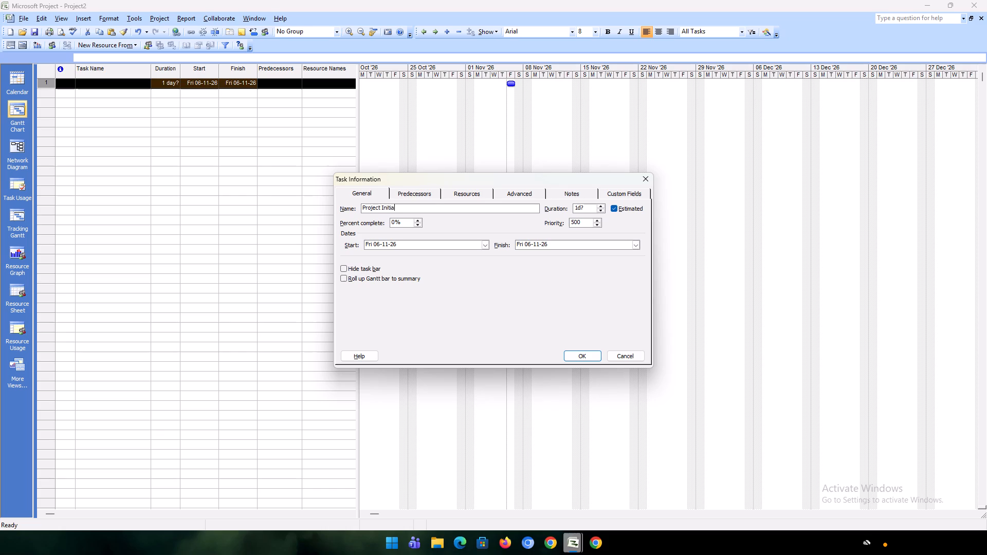
pyautogui.press('BackSpace')
pyautogui.write('on')
pyautogui.press('BackSpace')
pyautogui.press('BackSpace')
pyautogui.press('BackSpace')
pyautogui.press('BackSpace')
pyautogui.press('BackSpace')
pyautogui.press('BackSpace')
pyautogui.press('BackSpace')
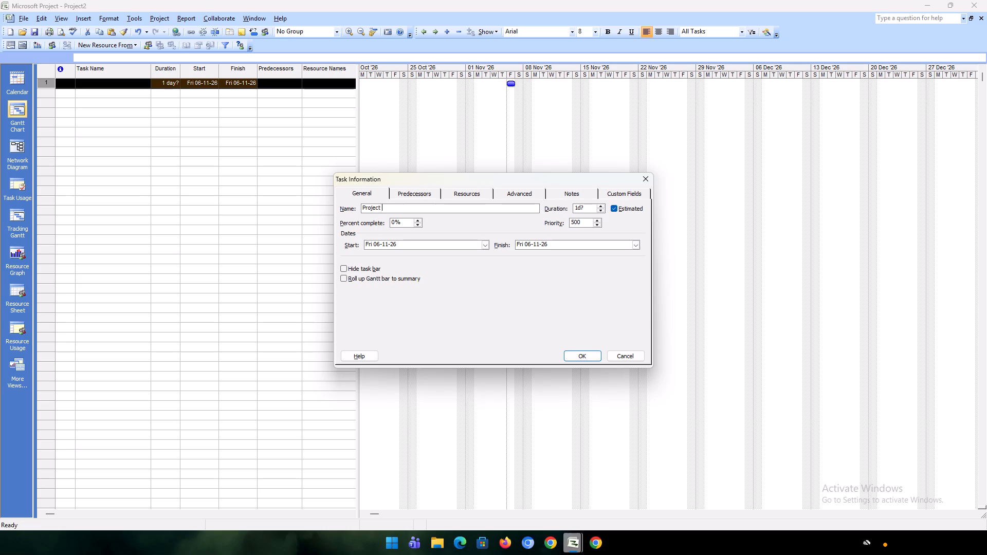
pyautogui.hotkey('shift', 'i')
pyautogui.write('nitiation')
# Set the Project Initiation task's duration to a firm, non-estimated 1 day and accept the task information.
pyautogui.click(605, 205)
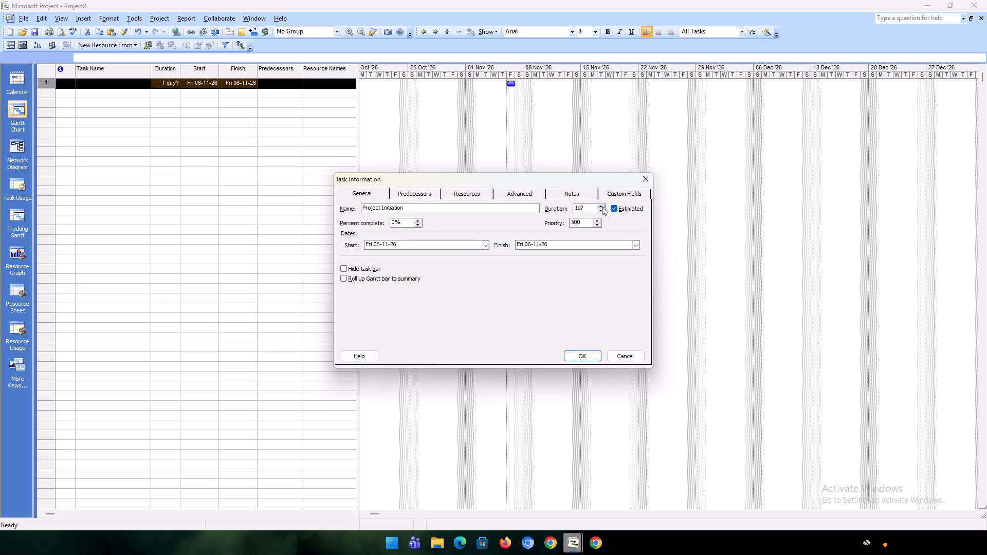
pyautogui.click(602, 207)
pyautogui.click(599, 209)
pyautogui.click(577, 355)
# Check the existing Project1 schedule for the task that follows project initiation, and return to the Project2 schedule.
pyautogui.click(108, 94)
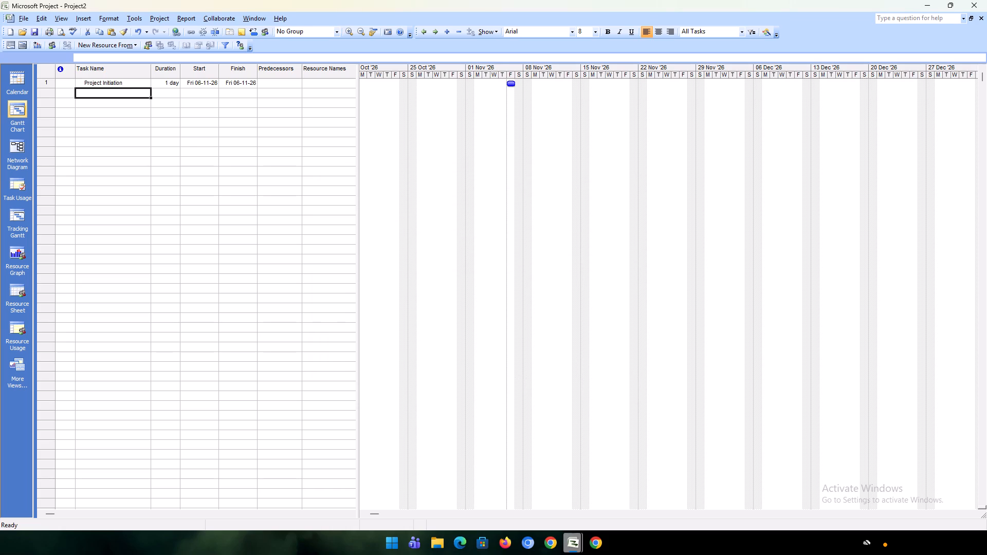
pyautogui.hotkey('alt', 'Tab')
pyautogui.hotkey('alt', 'Tab')
pyautogui.hotkey('alt', 'Tab')
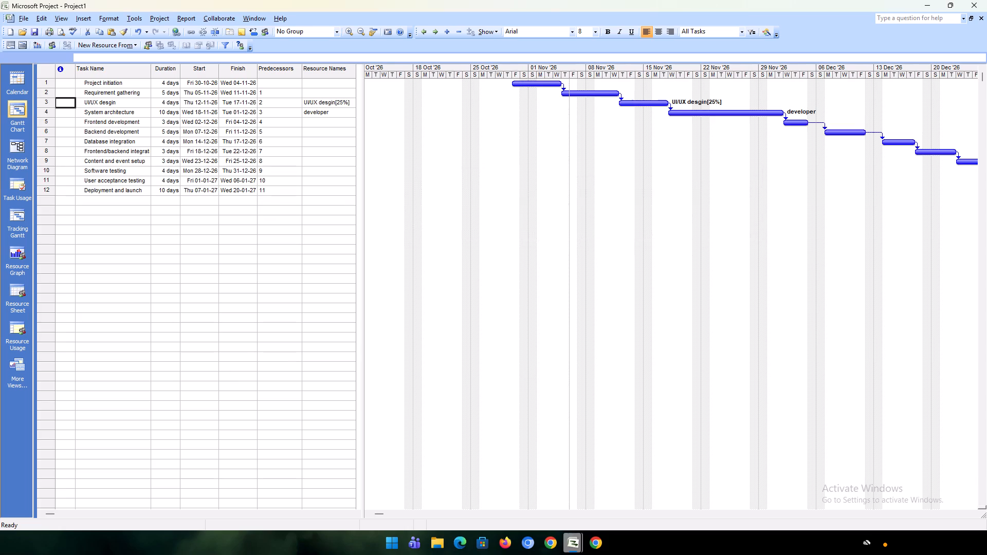
pyautogui.hotkey('alt', 'Tab')
pyautogui.hotkey('alt', 'Tab')
pyautogui.hotkey('alt', 'Tab')
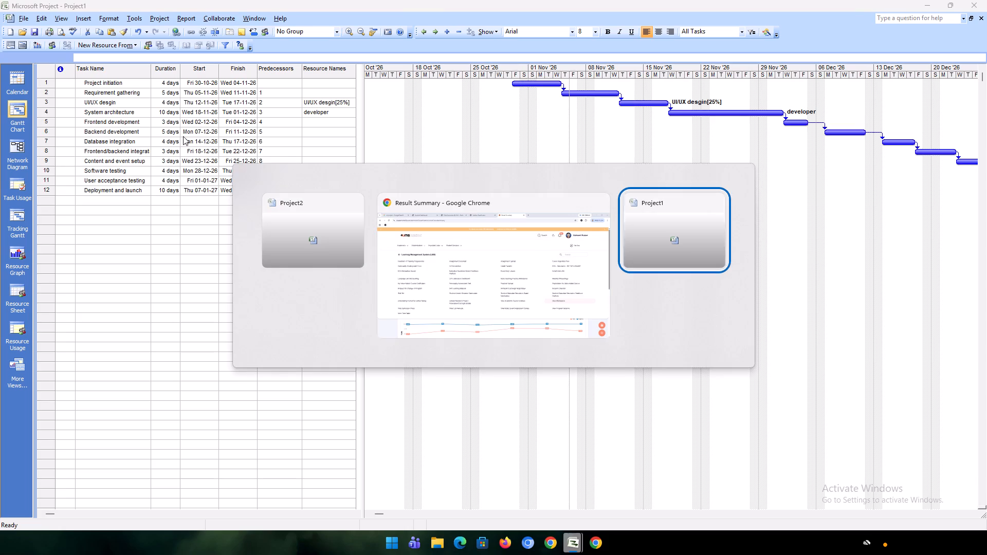
pyautogui.hotkey('alt', 'Tab')
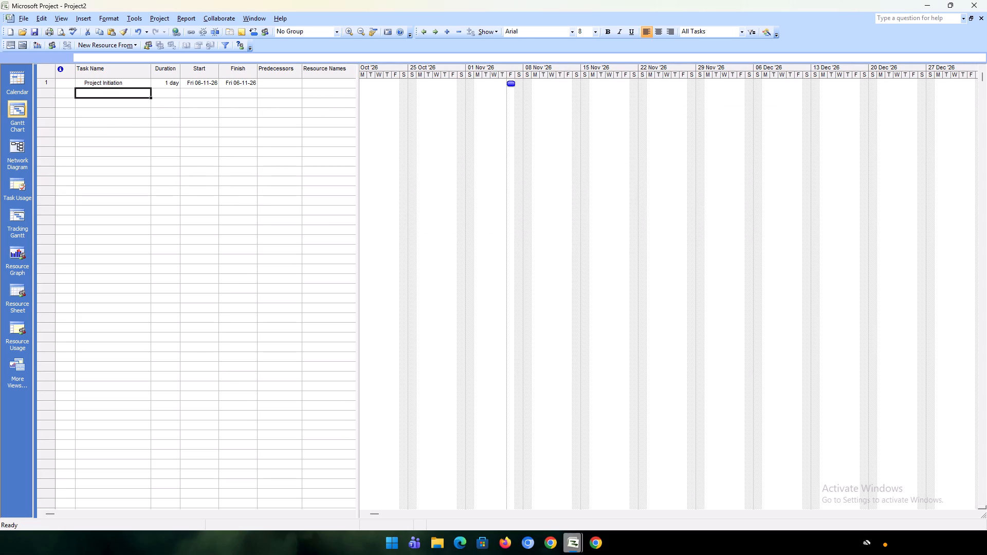
# Add a second task named "Requirement Gathering" below Project Initiation and set its duration to 2 days.
pyautogui.click(116, 95)
pyautogui.write('Requirement Gathering')
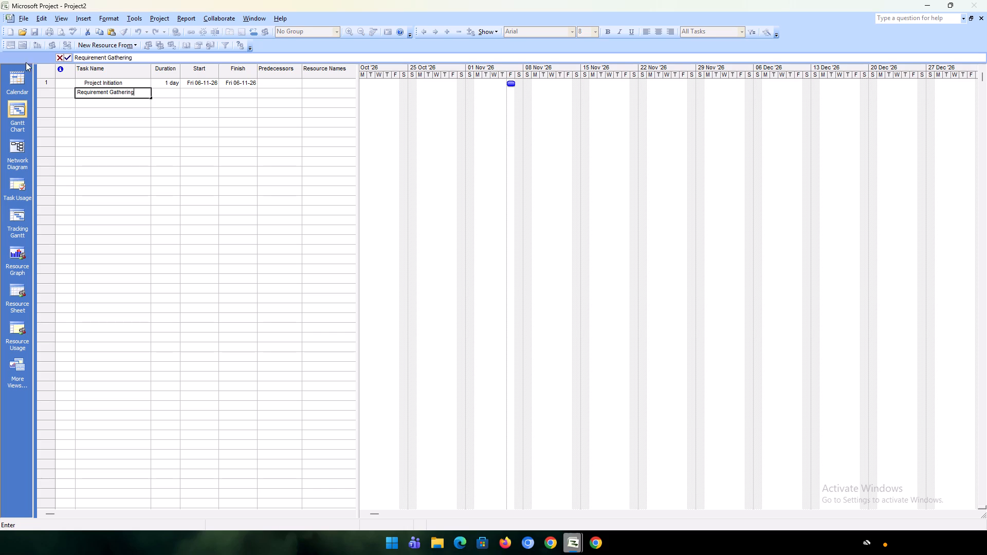
pyautogui.click(152, 94)
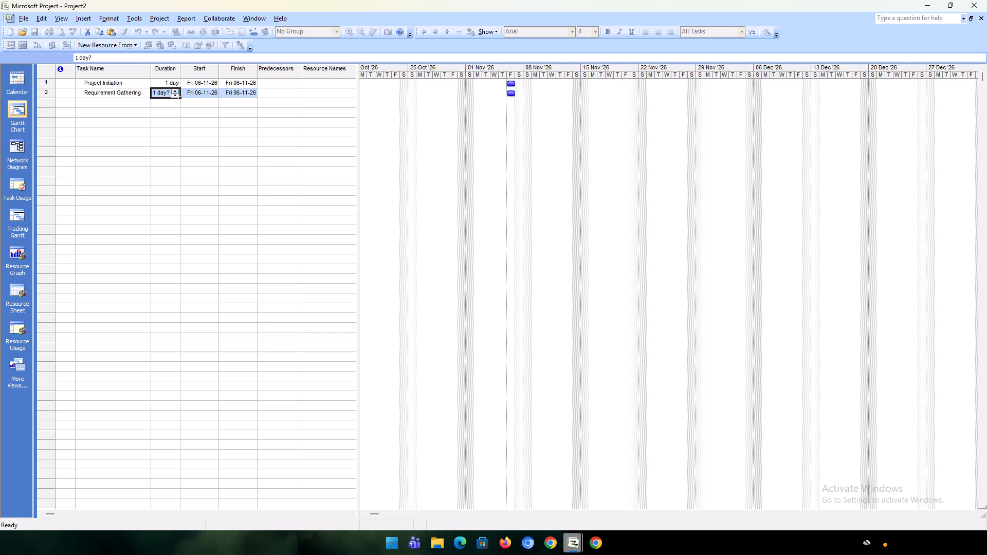
pyautogui.click(176, 93)
pyautogui.click(205, 94)
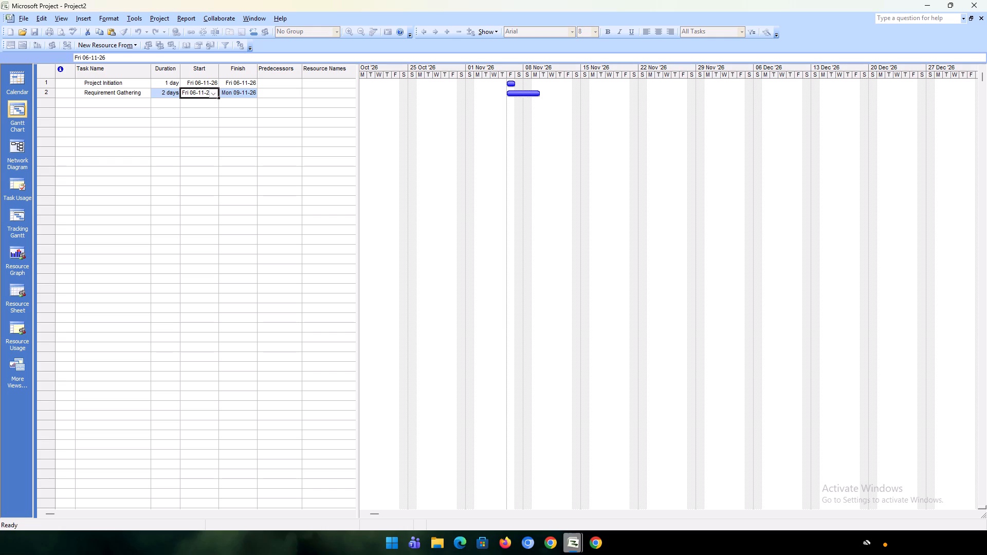
pyautogui.click(132, 106)
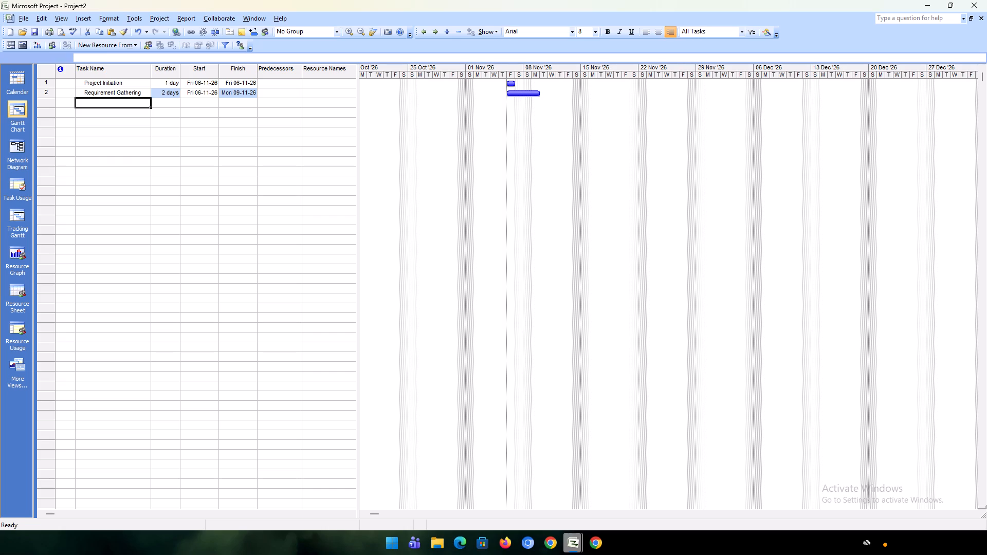
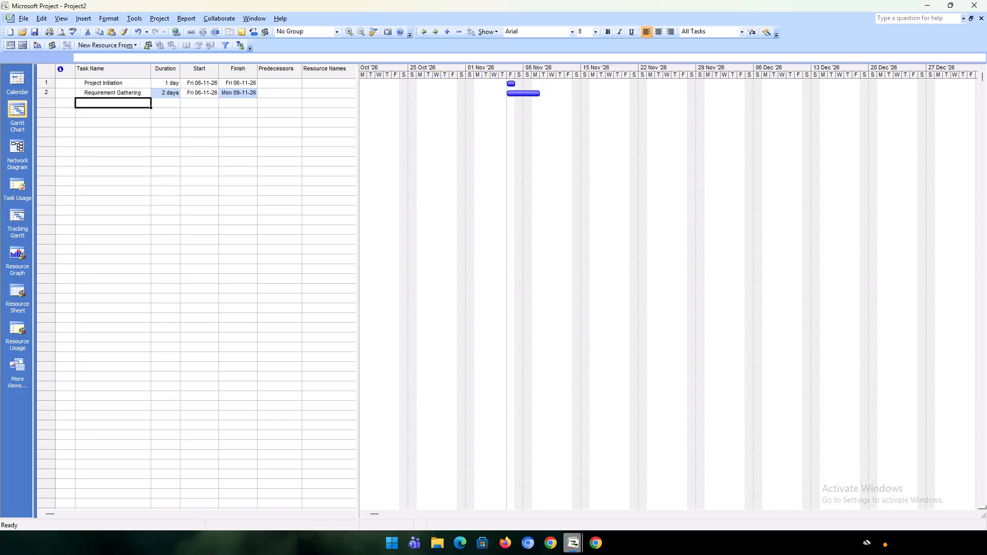
# Check the existing Project1 schedule for the task that follows Requirement Gathering, and return to the Project2 schedule.
pyautogui.hotkey('alt', 'Tab')
pyautogui.hotkey('alt', 'Tab')
pyautogui.hotkey('alt', 'Tab')
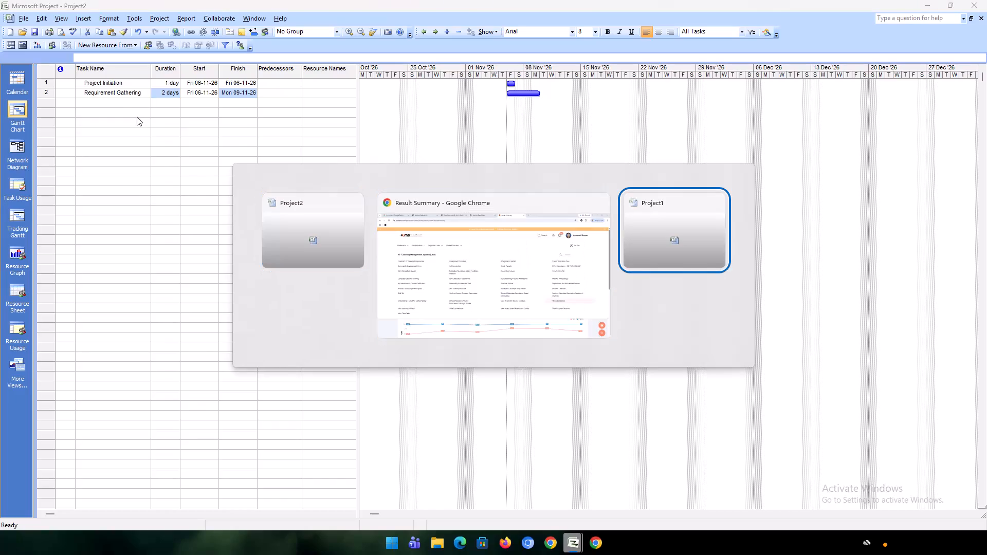
pyautogui.hotkey('alt', 'Tab')
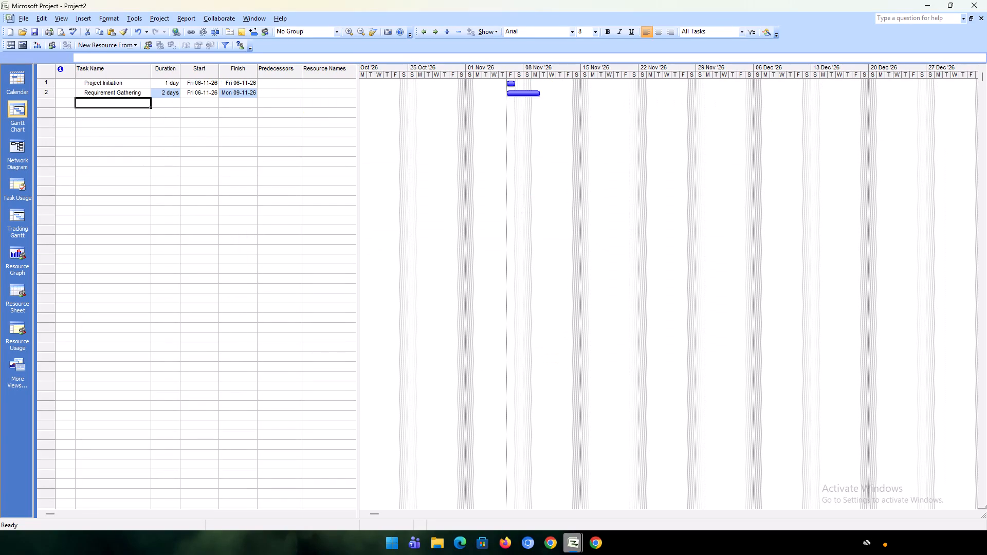
# Add a third task named "Designing" below Requirement Gathering through its Task Information, with a duration of 6 days.
pyautogui.doubleClick(65, 102)
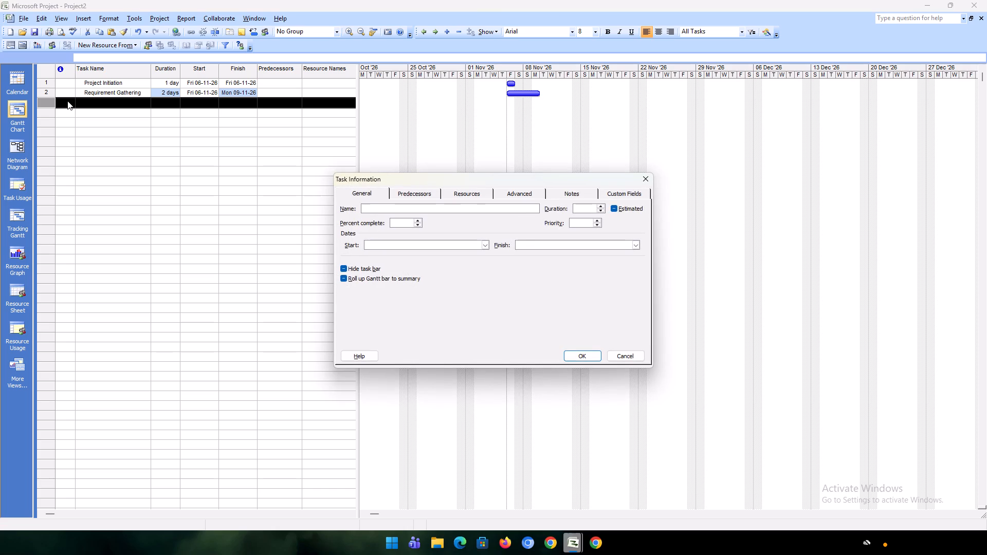
pyautogui.write('De')
pyautogui.write('sig')
pyautogui.press('i')
pyautogui.press('BackSpace')
pyautogui.write('ning')
pyautogui.tripleClick(598, 205)
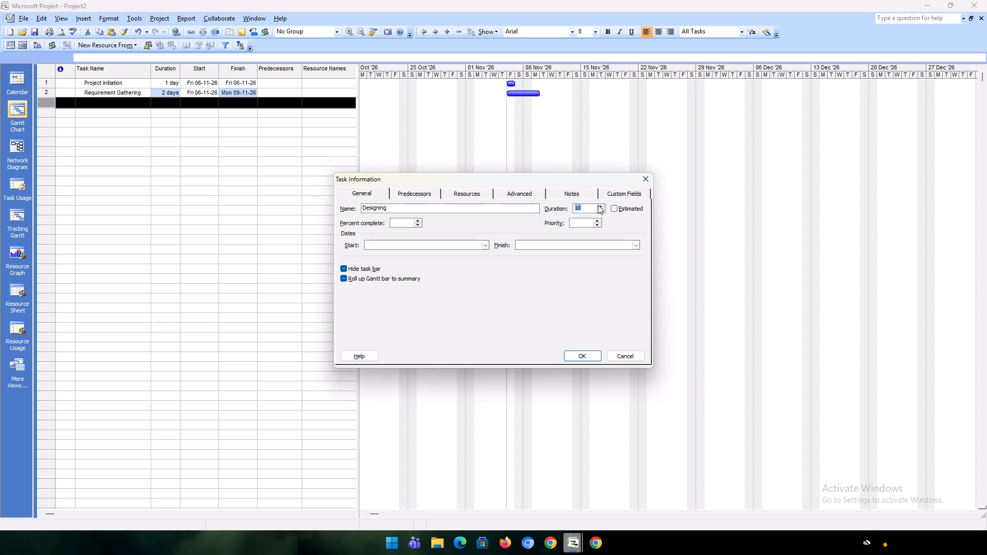
pyautogui.click(598, 205)
pyautogui.doubleClick(598, 205)
pyautogui.click(582, 358)
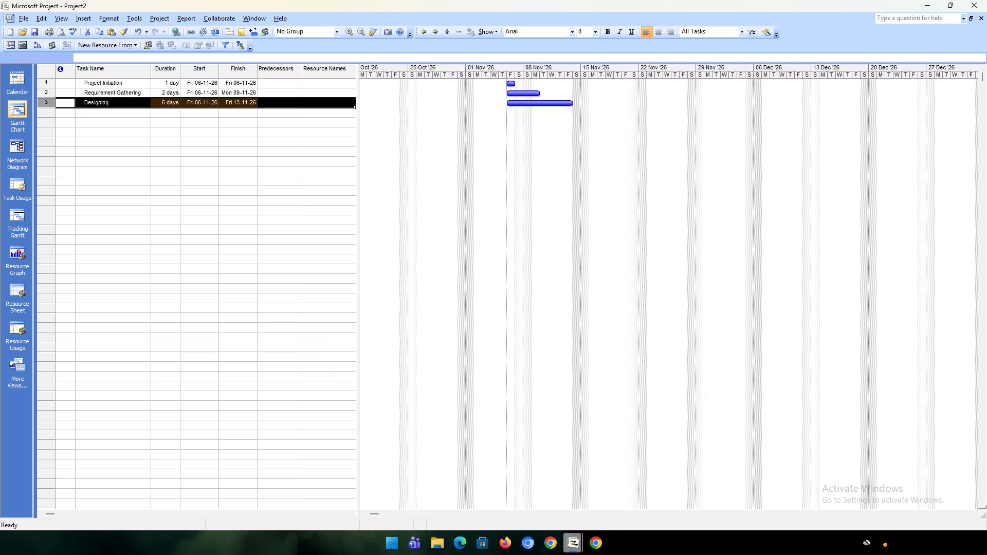
# Enter "User Interface Research" as the name of a fourth task in the empty row below Designing.
pyautogui.click(123, 113)
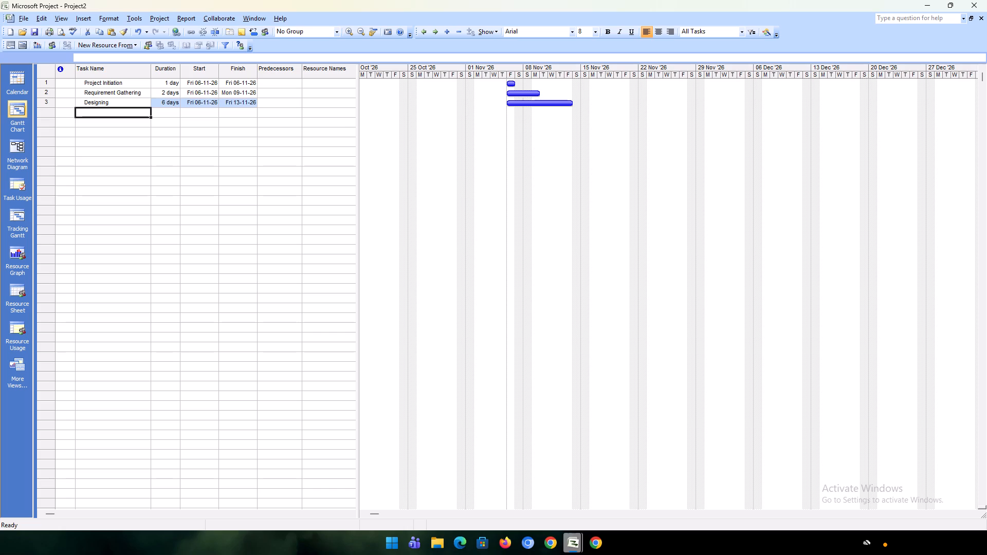
pyautogui.hotkey('shift', 'u')
pyautogui.write('ser Inr')
pyautogui.press('BackSpace')
pyautogui.write('terface')
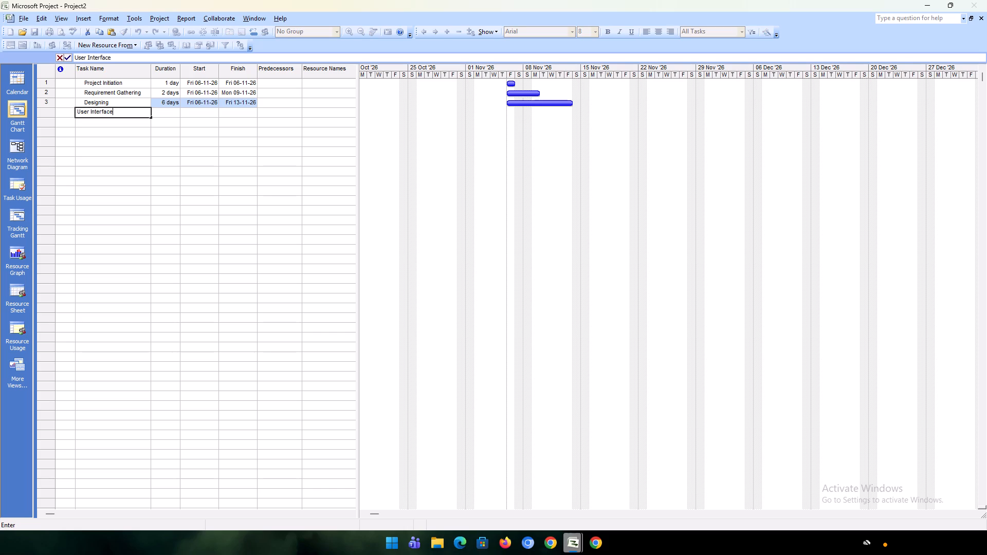
pyautogui.press('space')
pyautogui.write('Rease')
pyautogui.press('BackSpace')
pyautogui.press('BackSpace')
pyautogui.press('BackSpace')
pyautogui.write('search')
# Set the User Interface Research task's duration to a firm, non-estimated 1 day.
pyautogui.click(157, 114)
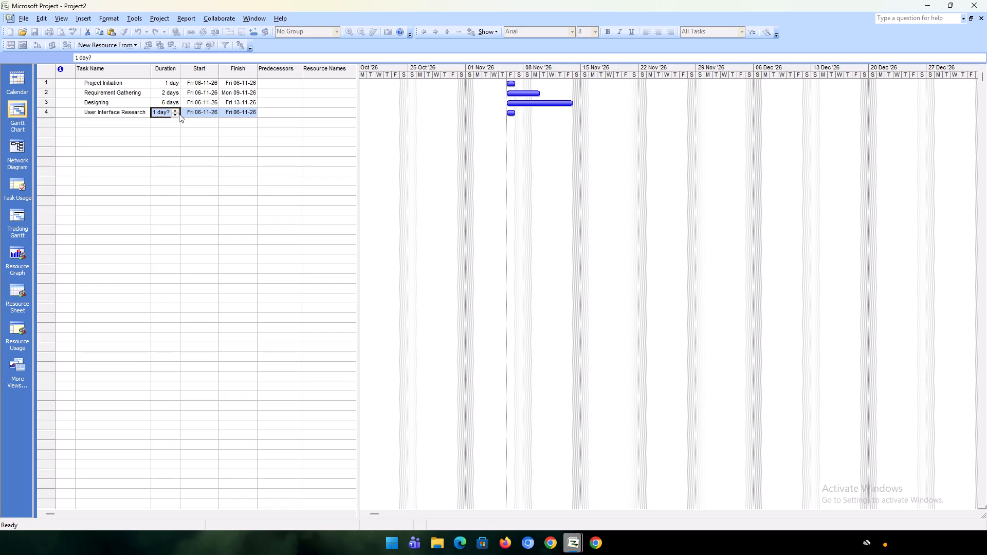
pyautogui.click(174, 108)
pyautogui.tripleClick(173, 109)
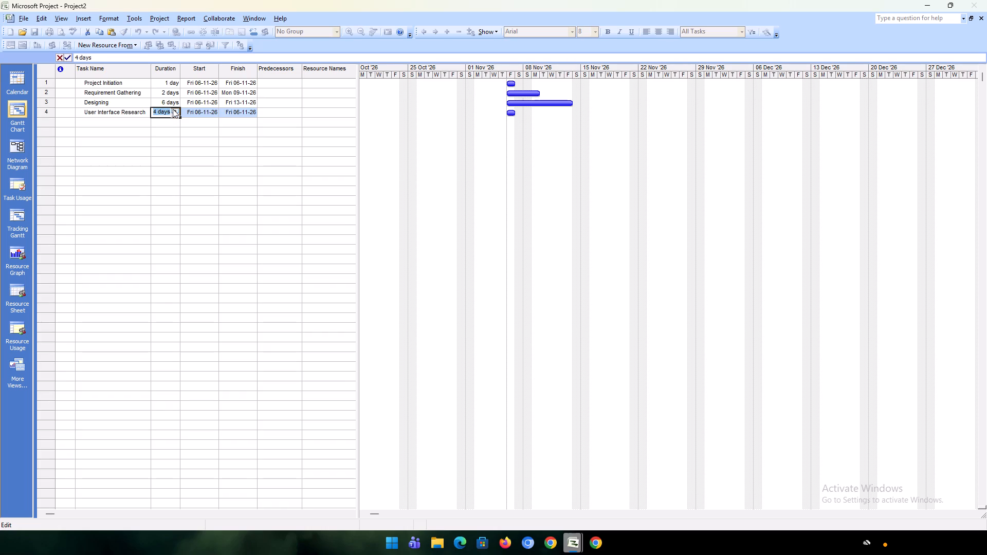
pyautogui.click(173, 112)
pyautogui.click(173, 112)
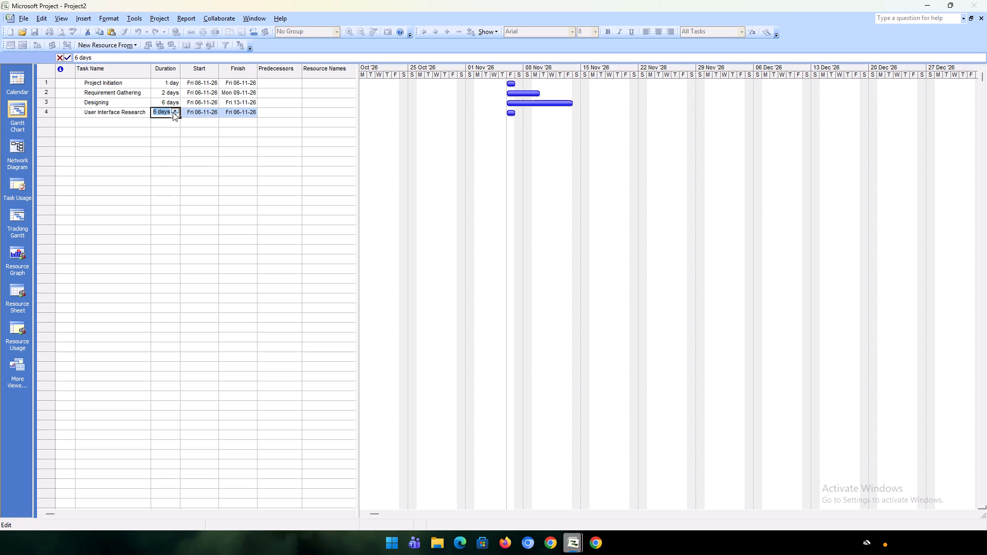
pyautogui.tripleClick(175, 115)
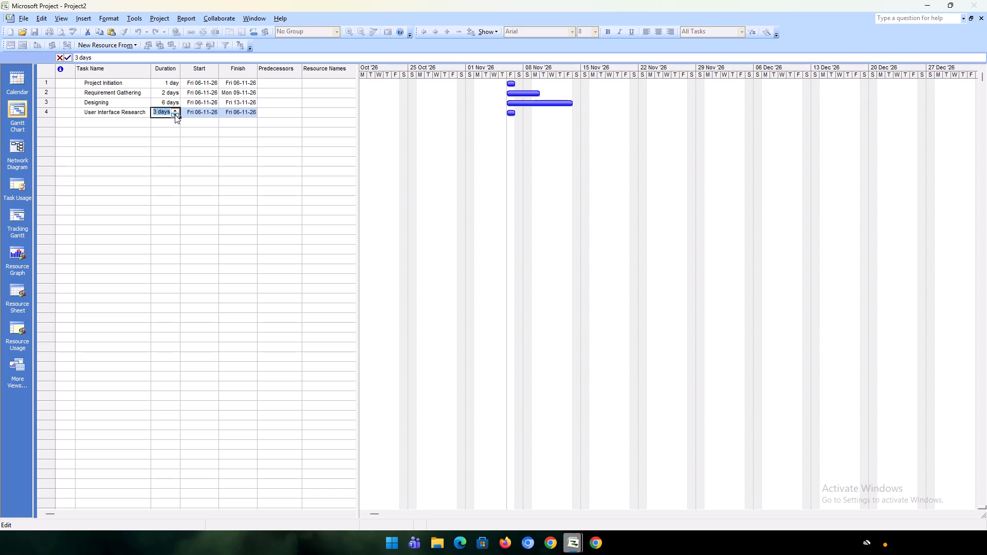
pyautogui.click(175, 115)
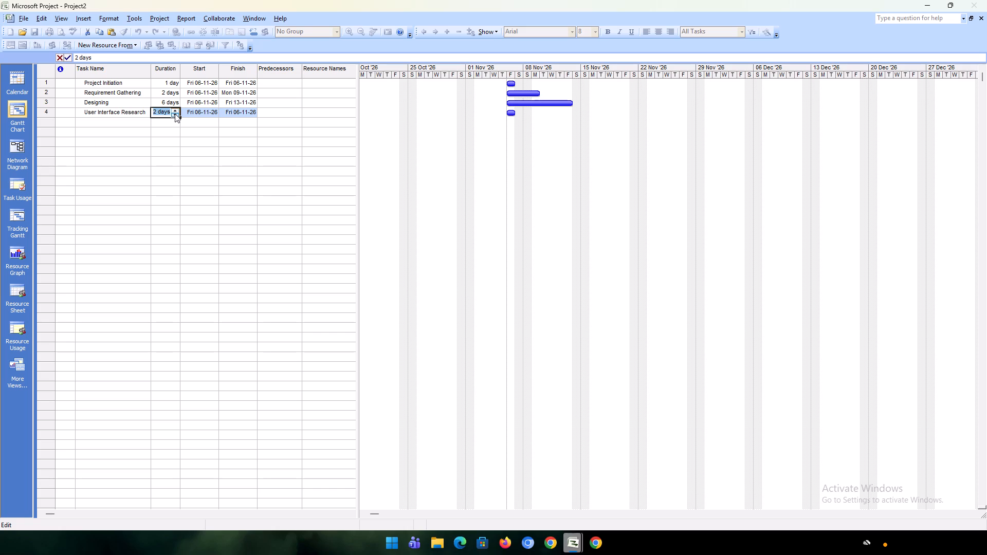
pyautogui.click(175, 114)
pyautogui.click(137, 122)
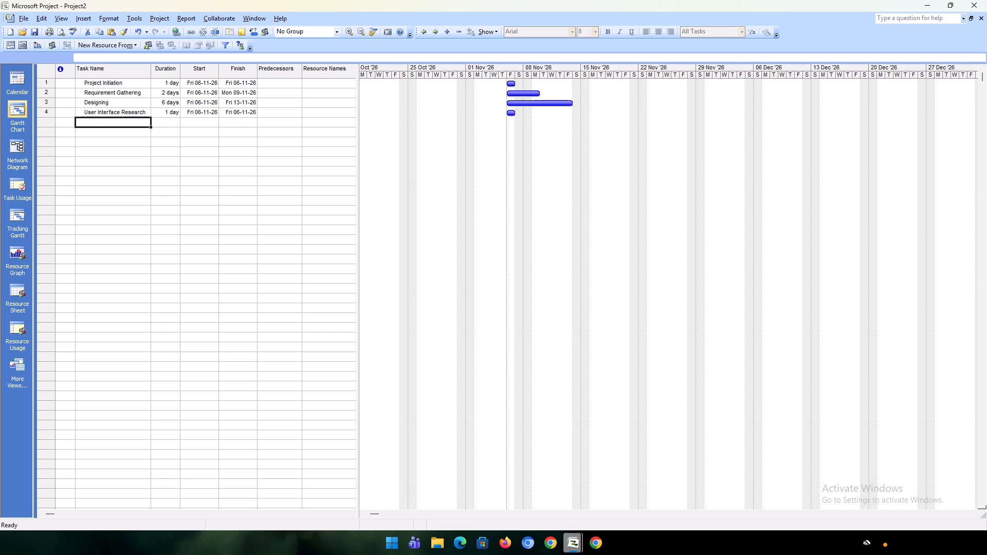
# Add a fifth task named "User Interface Desgining" in the row below User Interface Research.
pyautogui.write('User')
pyautogui.press('space')
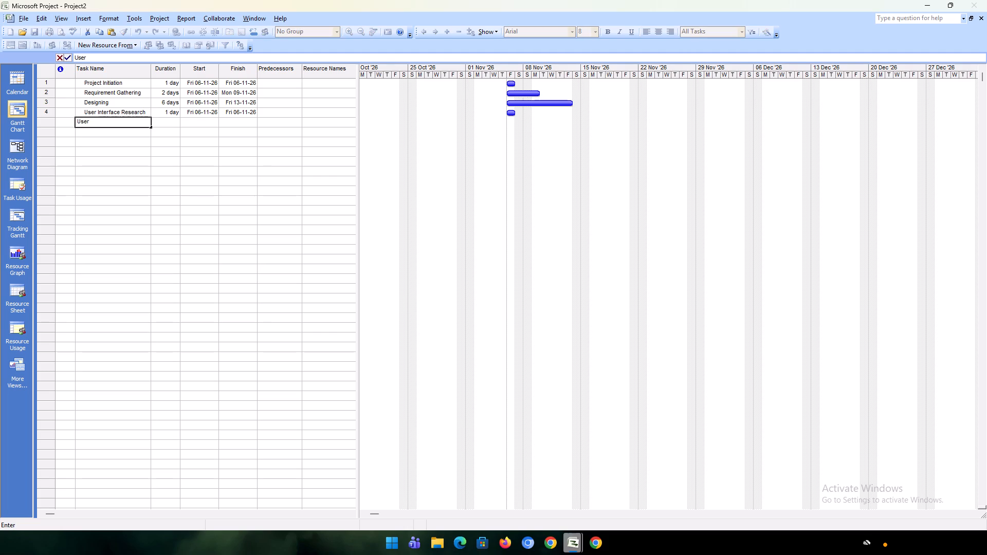
pyautogui.write('In')
pyautogui.write('erf')
pyautogui.press('BackSpace')
pyautogui.press('=')
pyautogui.press('BackSpace')
pyautogui.press('BackSpace')
pyautogui.press('BackSpace')
pyautogui.write('terface Desiginging')
pyautogui.press('BackSpace')
pyautogui.press('BackSpace')
pyautogui.press('BackSpace')
pyautogui.press('BackSpace')
pyautogui.press('BackSpace')
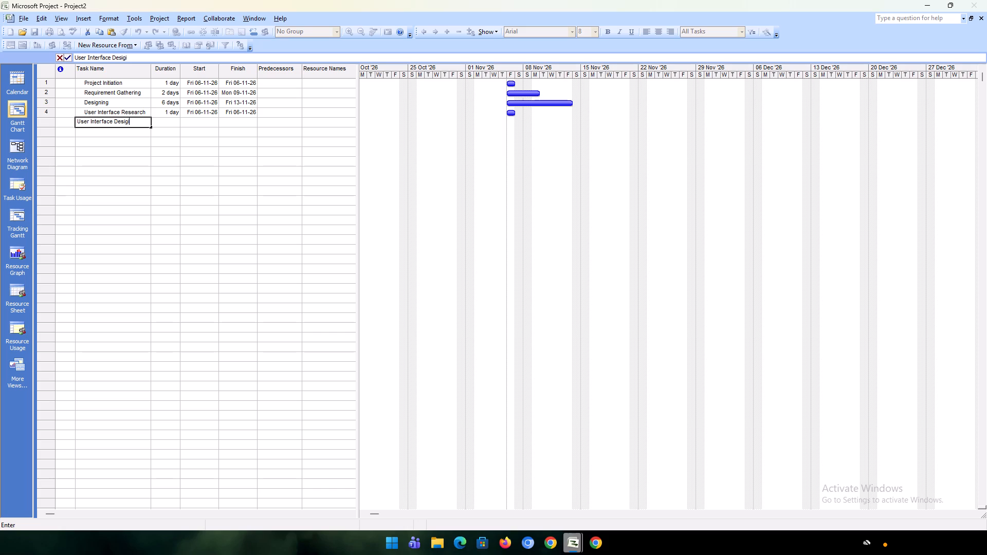
pyautogui.write('ning')
pyautogui.press('BackSpace')
pyautogui.press('BackSpace')
pyautogui.press('BackSpace')
pyautogui.press('BackSpace')
pyautogui.press('BackSpace')
pyautogui.press('BackSpace')
pyautogui.press('BackSpace')
pyautogui.write('gining')
pyautogui.press('Return')
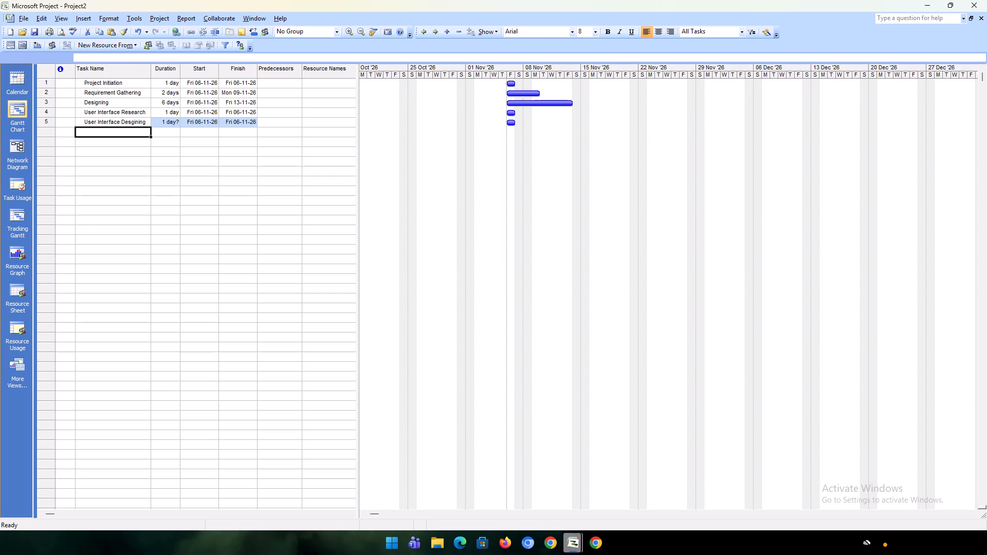
# Set the User Interface Desgining task's duration to 2 days.
pyautogui.click(180, 122)
pyautogui.click(178, 124)
pyautogui.click(175, 124)
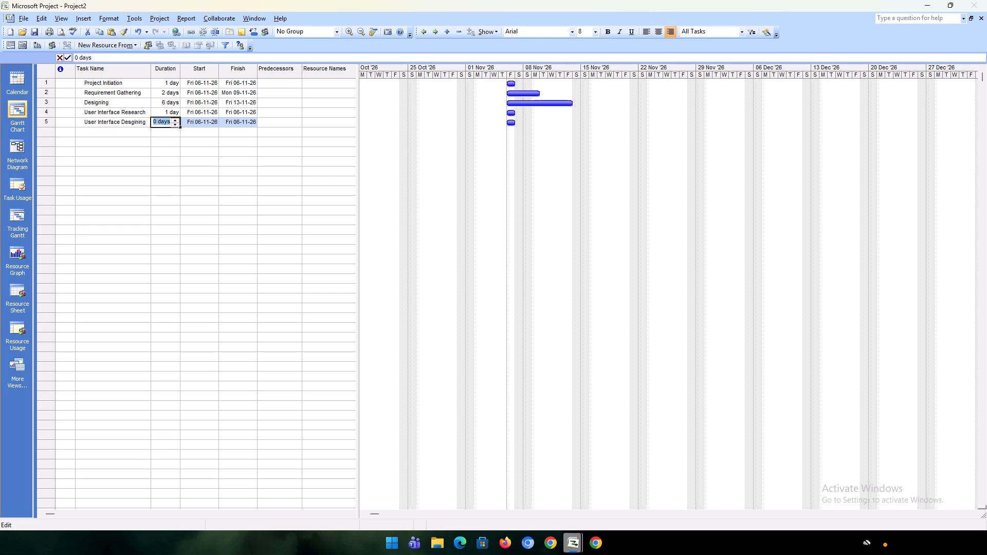
pyautogui.click(173, 118)
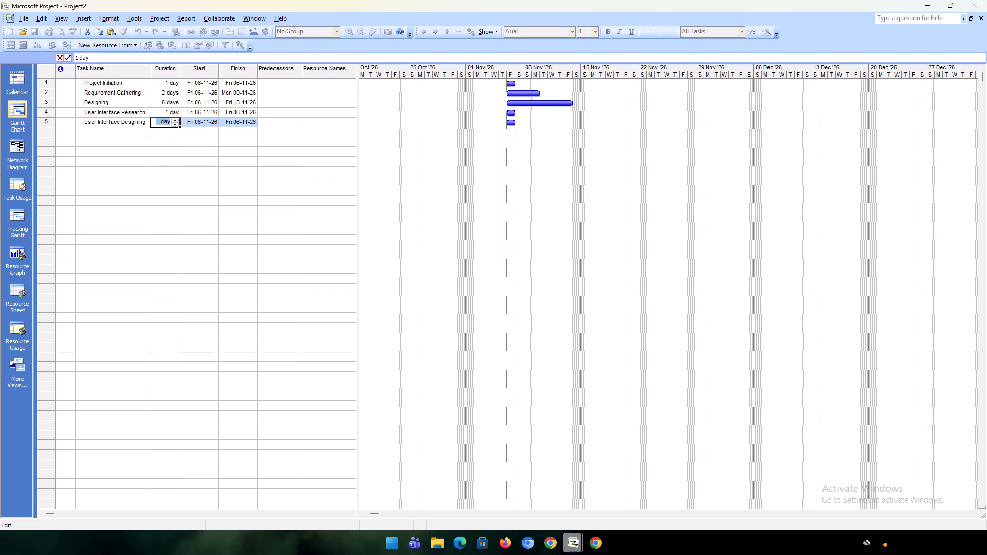
pyautogui.click(174, 120)
pyautogui.click(134, 135)
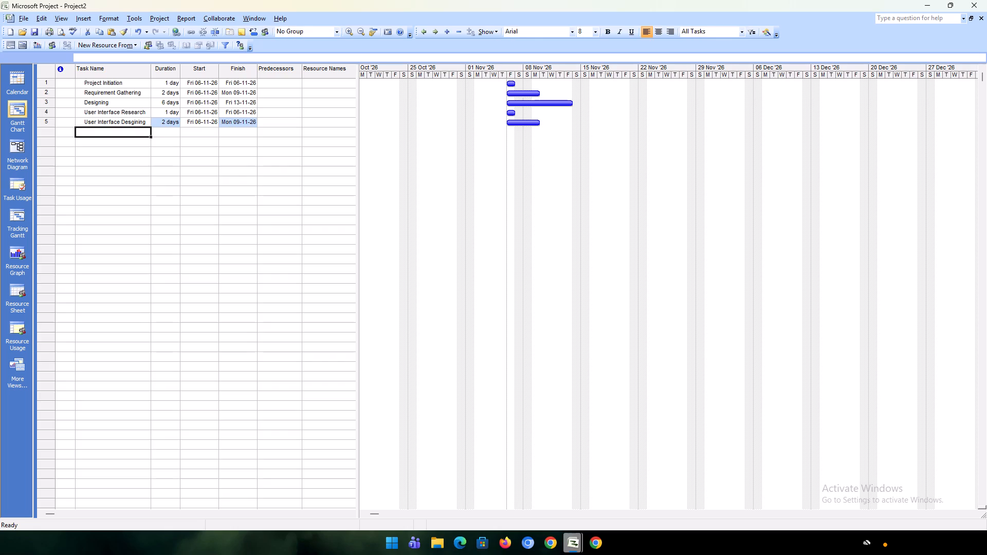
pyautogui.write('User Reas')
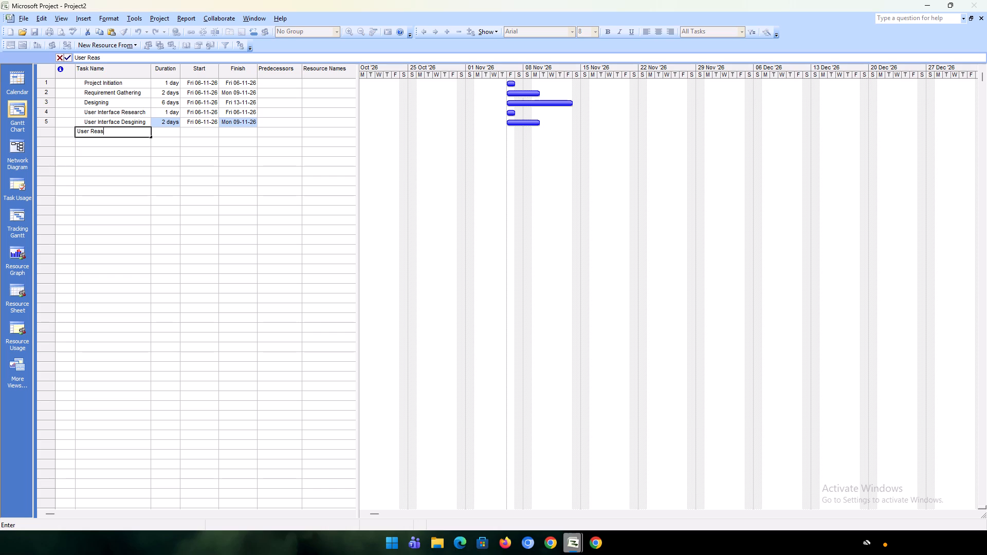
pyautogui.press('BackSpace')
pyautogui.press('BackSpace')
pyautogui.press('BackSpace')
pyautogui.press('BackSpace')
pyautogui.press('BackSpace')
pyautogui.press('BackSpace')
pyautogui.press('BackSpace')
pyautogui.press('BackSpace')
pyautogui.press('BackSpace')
# Add a sixth task named "Desgining Analysis" in the row below User Interface Desgining.
pyautogui.write('Des')
pyautogui.write('gining')
pyautogui.press('space')
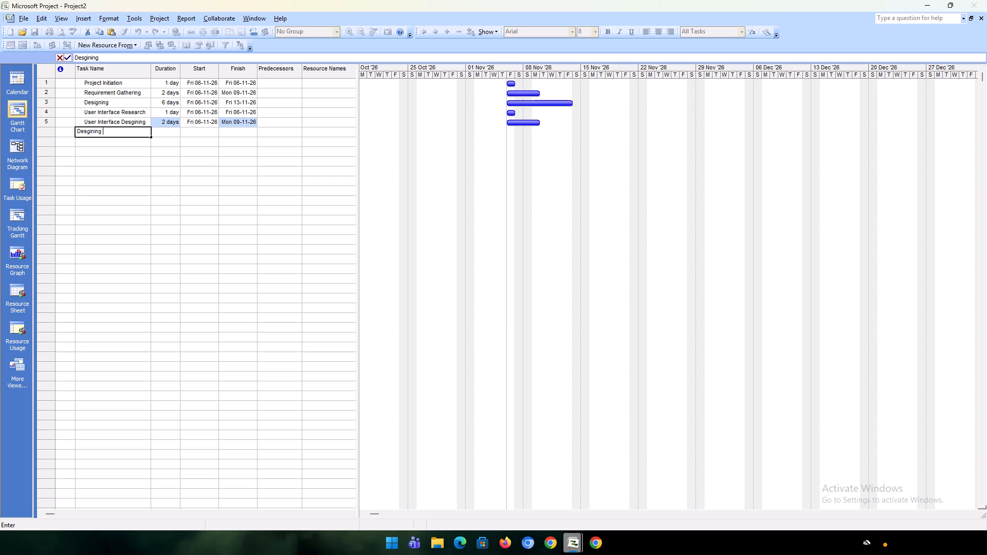
pyautogui.write('Analysis')
pyautogui.click(114, 149)
# Set the Desgining Analysis task's duration to 3 days.
pyautogui.click(163, 133)
pyautogui.doubleClick(177, 128)
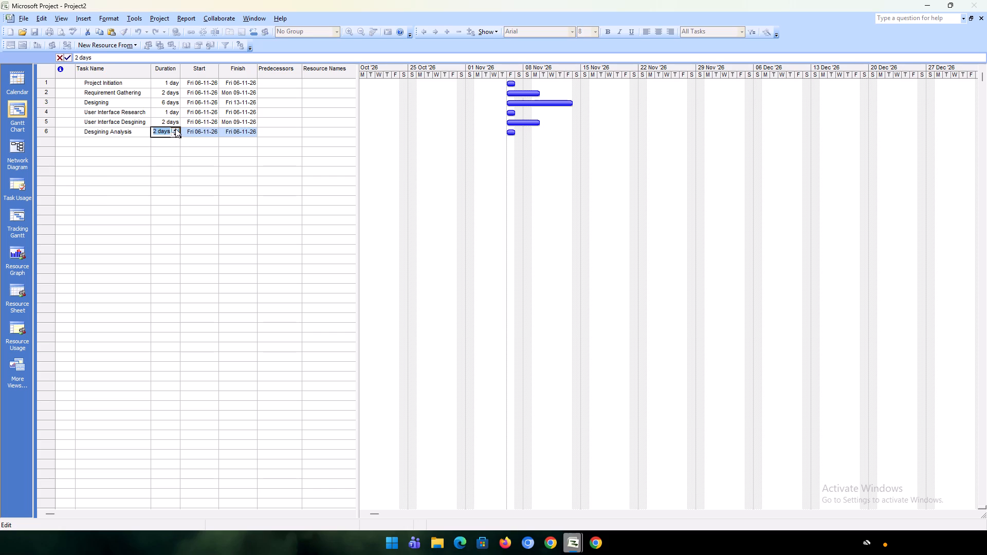
pyautogui.click(175, 128)
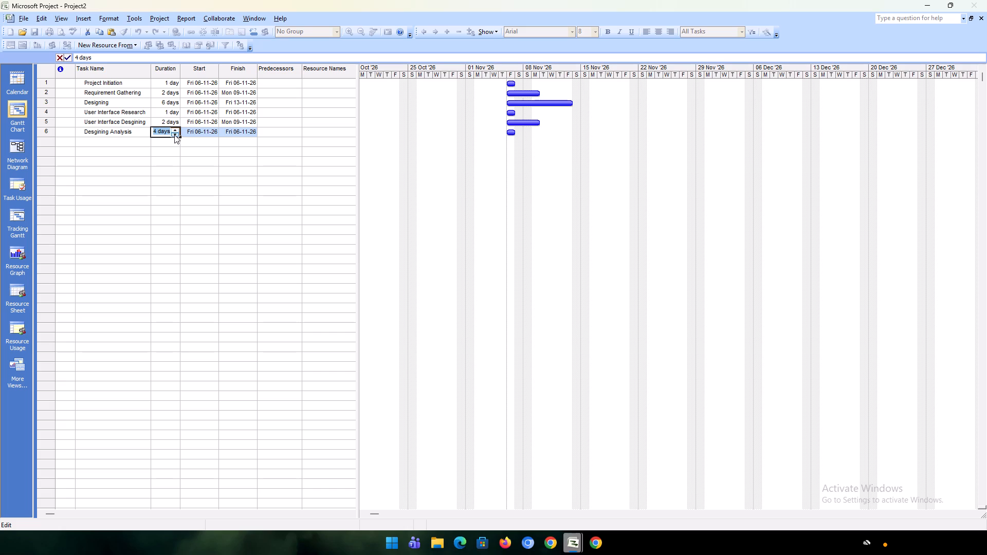
pyautogui.click(174, 135)
pyautogui.click(135, 142)
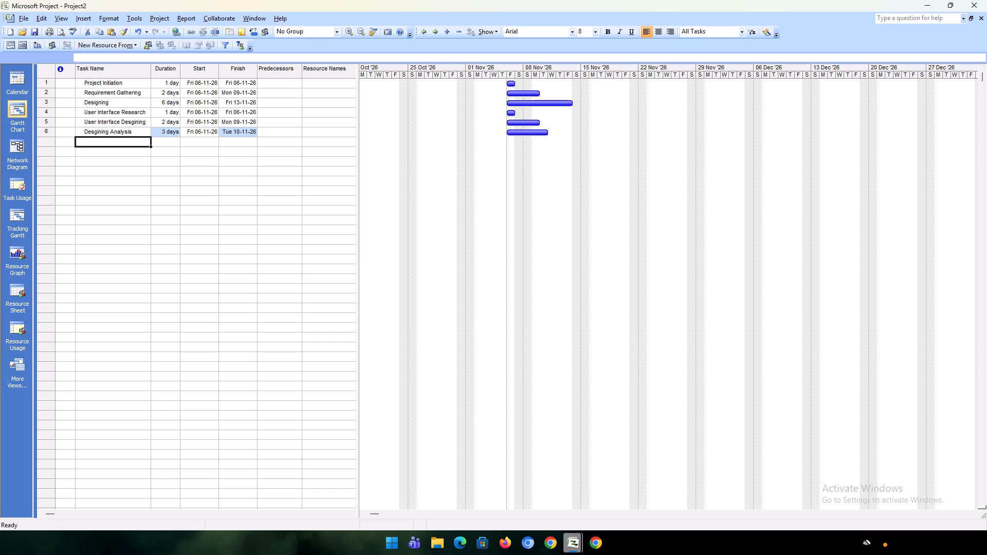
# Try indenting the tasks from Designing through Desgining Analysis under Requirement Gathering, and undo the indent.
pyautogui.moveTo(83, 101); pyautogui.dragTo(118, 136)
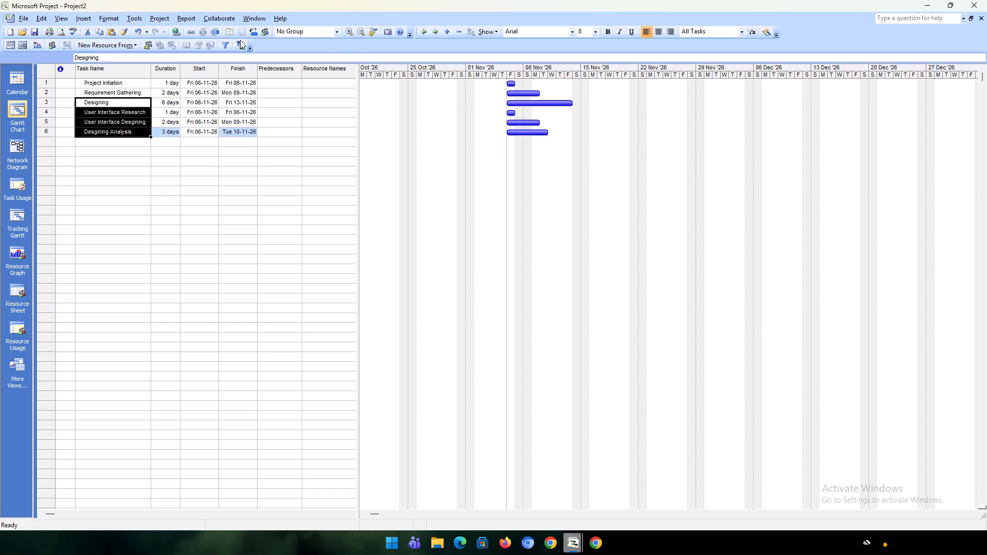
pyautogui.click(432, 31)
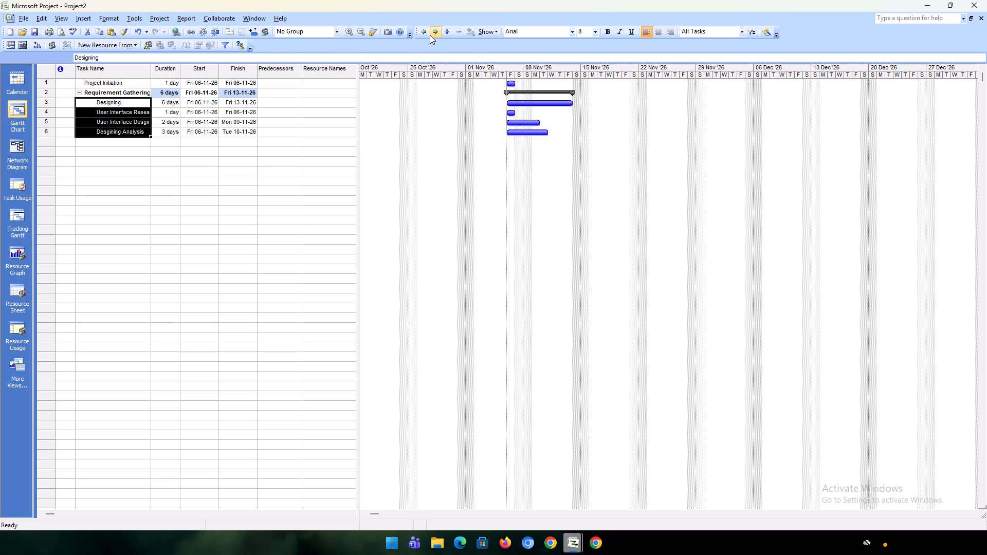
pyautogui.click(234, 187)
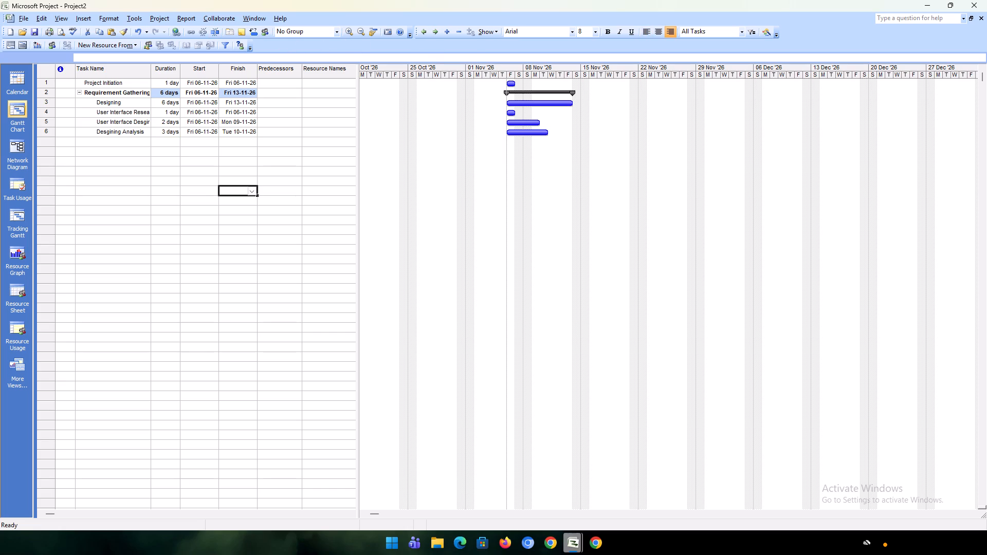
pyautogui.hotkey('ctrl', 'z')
# Indent User Interface Research, User Interface Desgining and Desgining Analysis as subtasks of Designing.
pyautogui.click(96, 127)
pyautogui.moveTo(94, 114); pyautogui.dragTo(104, 135)
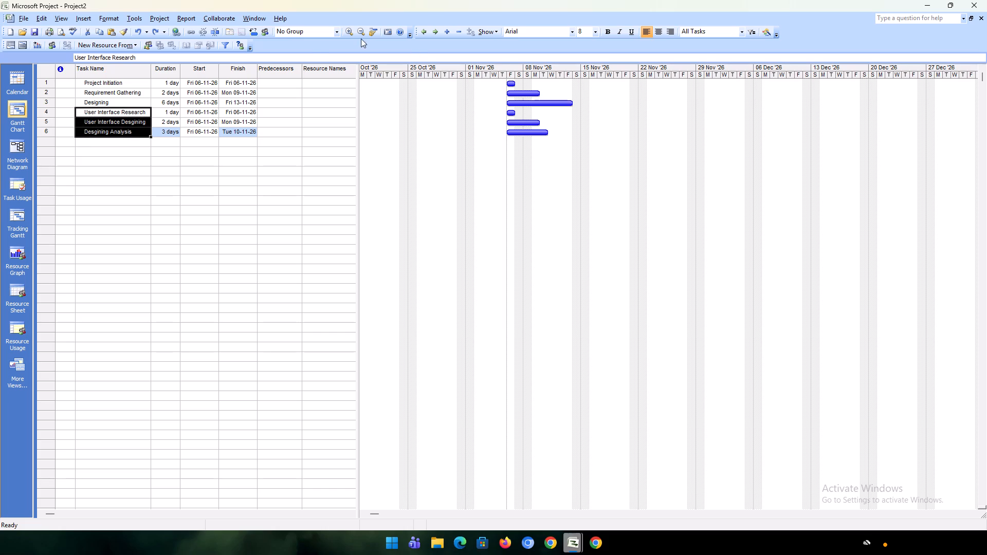
pyautogui.click(438, 33)
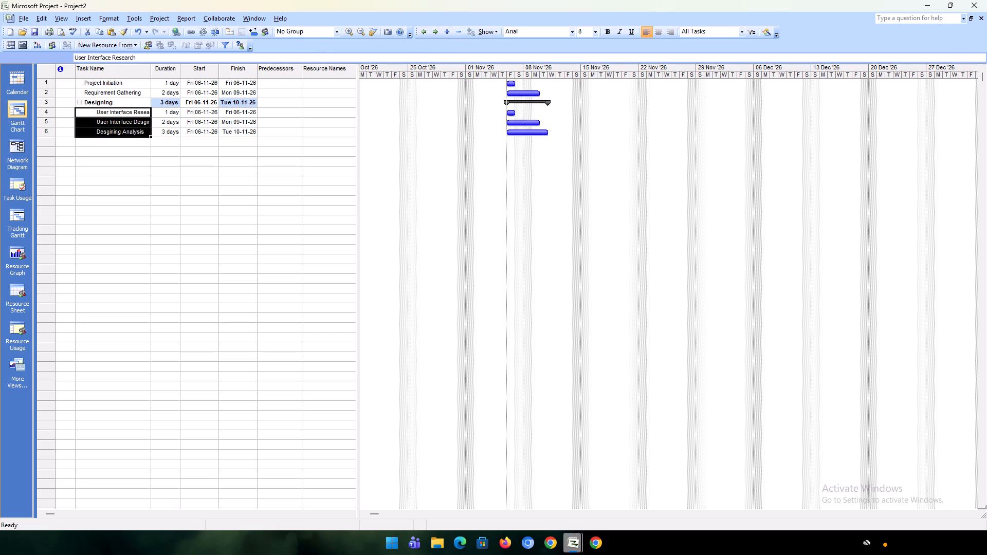
pyautogui.click(279, 169)
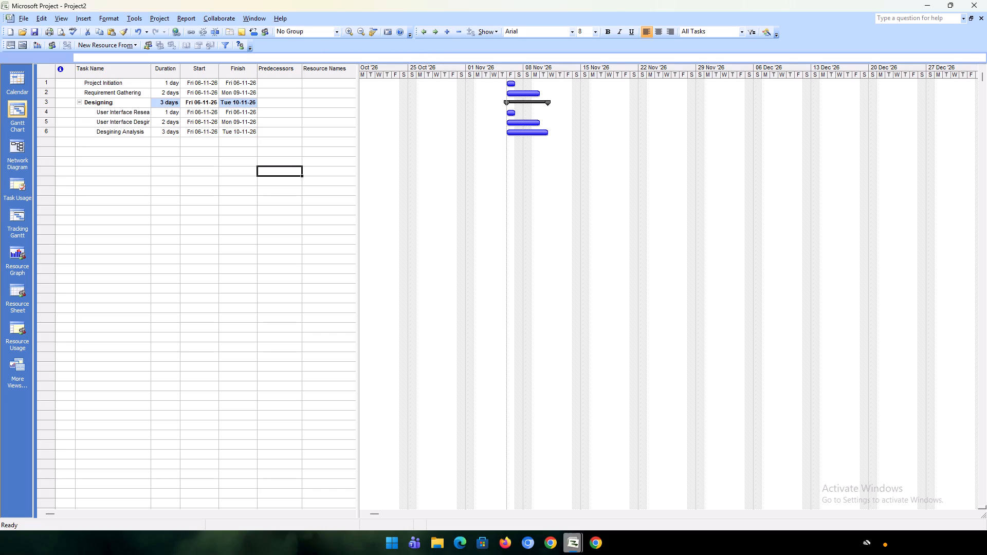
# Add a seventh task named "Frontend" in the row below Desgining Analysis.
pyautogui.click(82, 143)
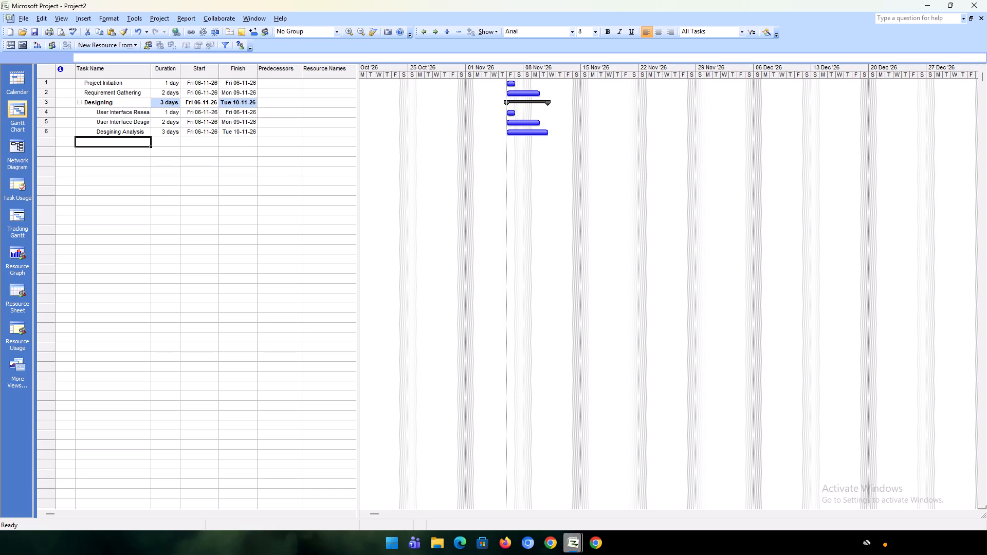
pyautogui.write('Frontne')
pyautogui.press('d')
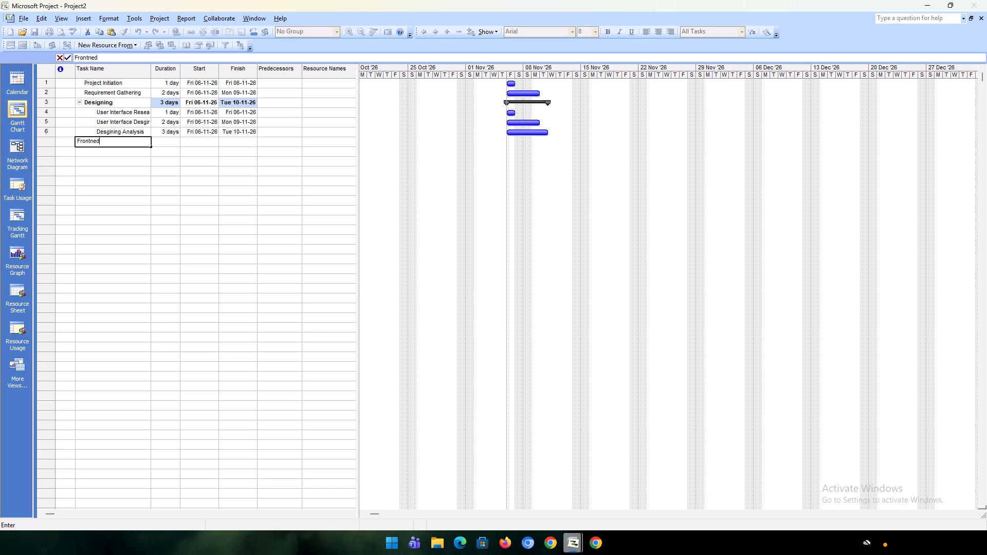
pyautogui.press('BackSpace')
pyautogui.press('BackSpace')
pyautogui.press('BackSpace')
pyautogui.write('end')
pyautogui.press('Return')
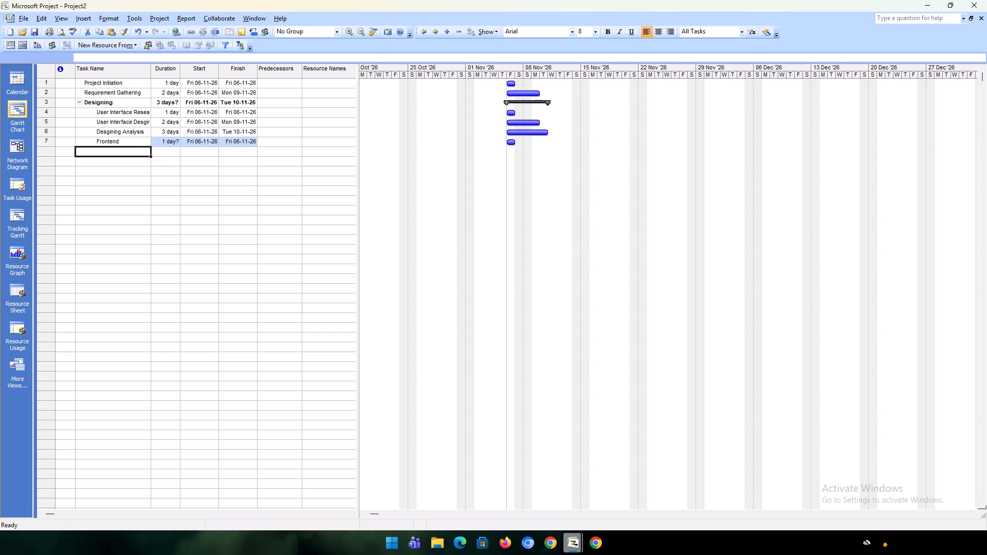
# Add an eighth task named "Home Page" in the row below Frontend.
pyautogui.write('Hopme')
pyautogui.press('BackSpace')
pyautogui.press('BackSpace')
pyautogui.press('BackSpace')
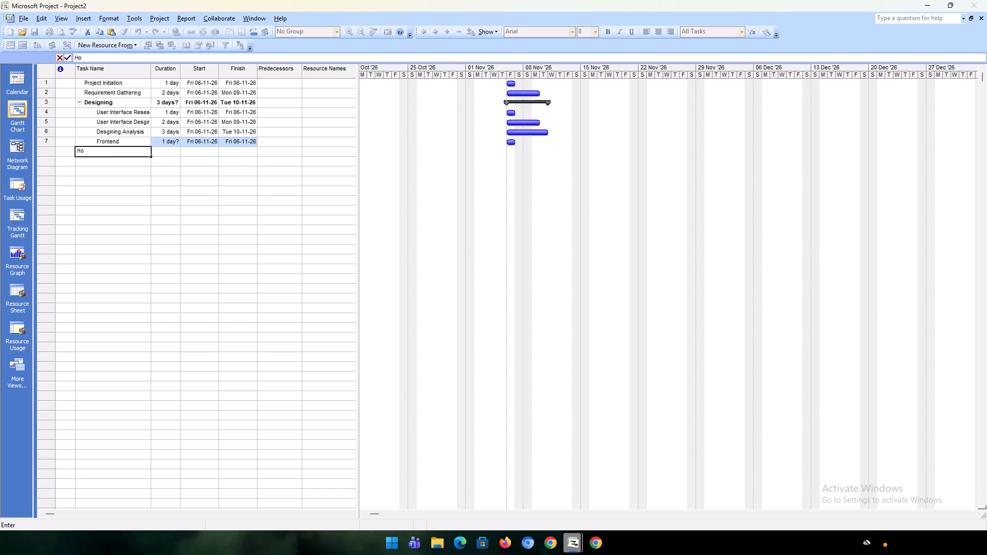
pyautogui.write('me Page')
pyautogui.press('Return')
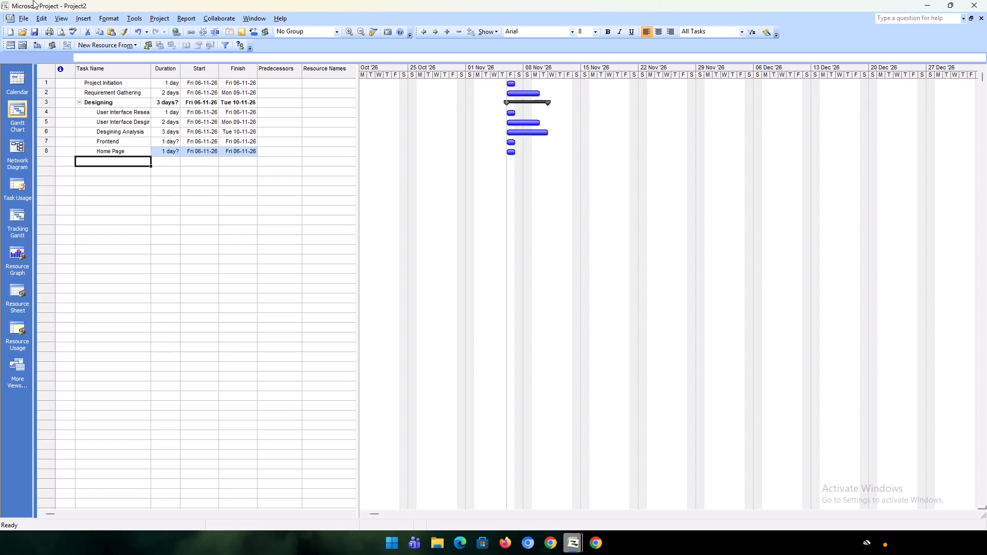
# Set the Frontend task's duration to 10 days.
pyautogui.click(168, 139)
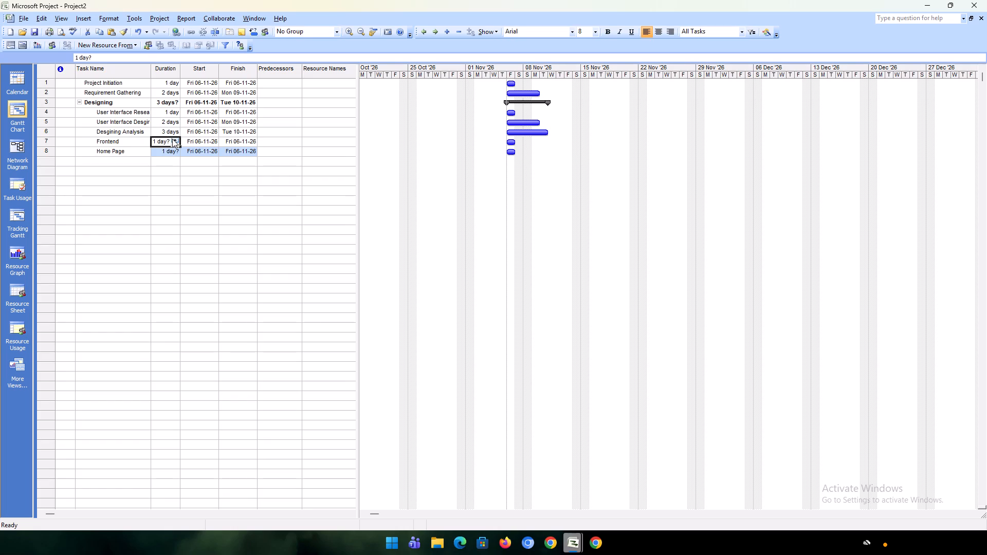
pyautogui.tripleClick(172, 139)
pyautogui.tripleClick(173, 139)
pyautogui.tripleClick(172, 139)
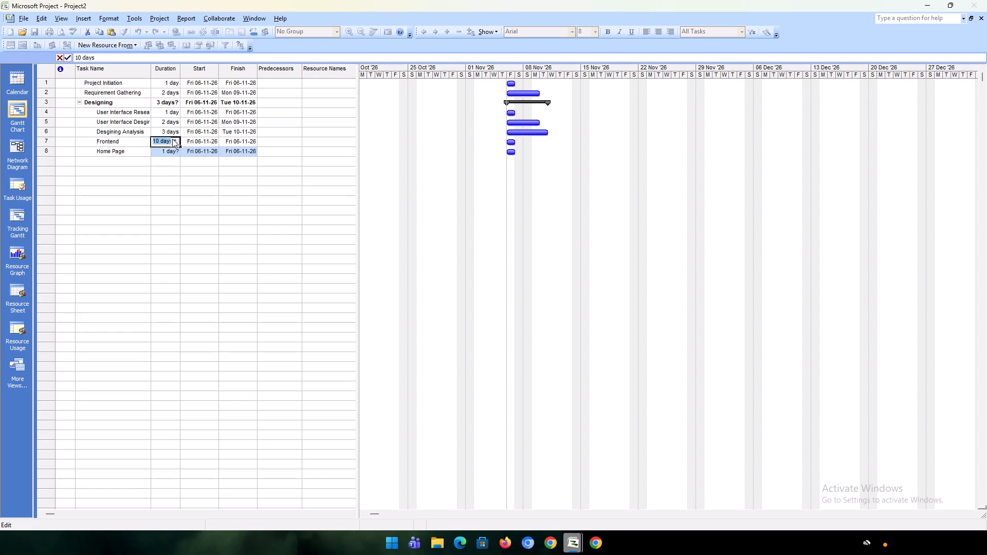
# Set the Home Page task's duration to 2 days.
pyautogui.click(169, 152)
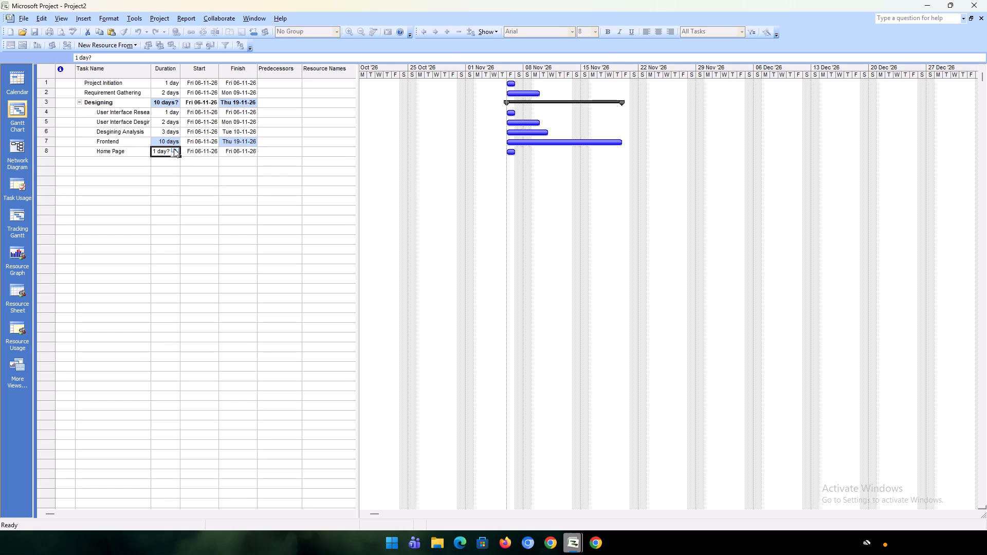
pyautogui.click(174, 149)
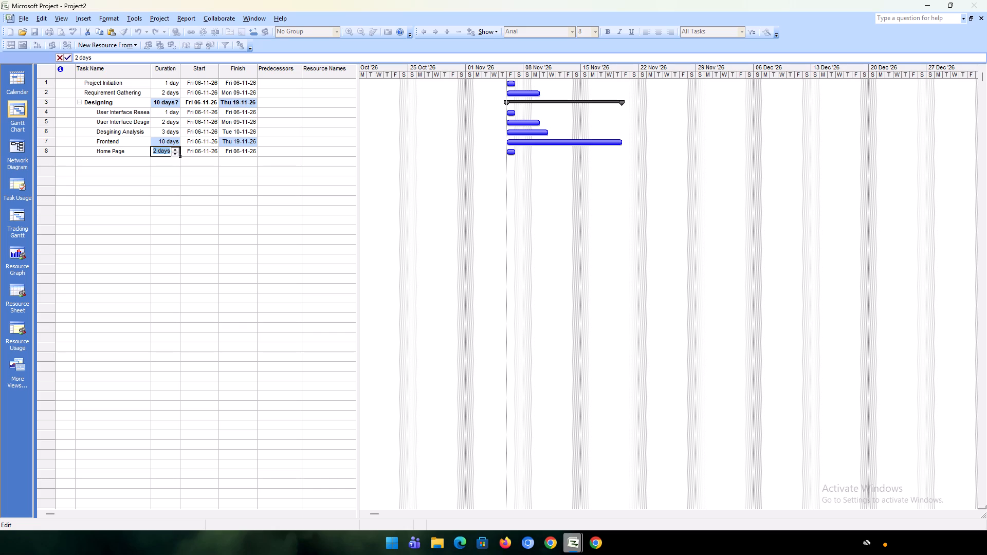
pyautogui.click(134, 165)
pyautogui.click(134, 160)
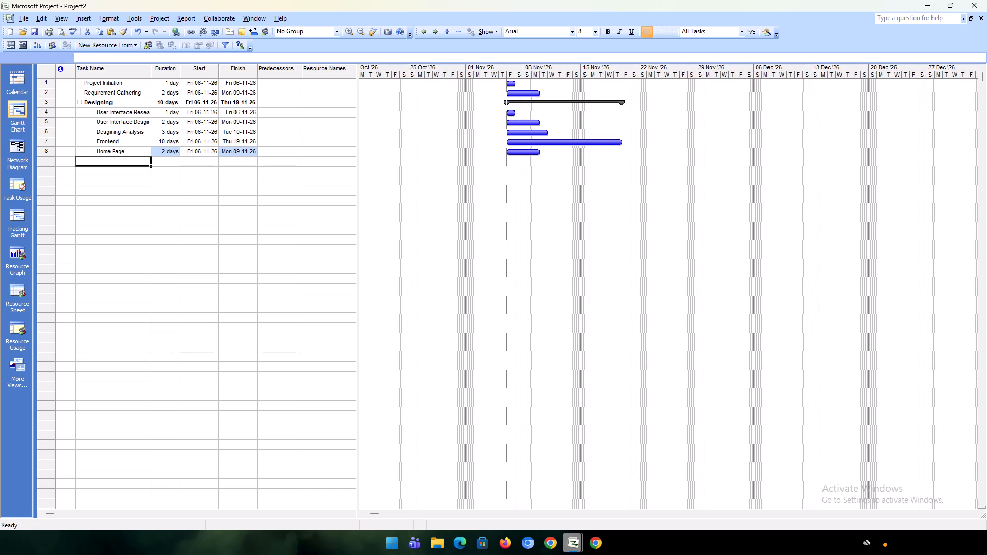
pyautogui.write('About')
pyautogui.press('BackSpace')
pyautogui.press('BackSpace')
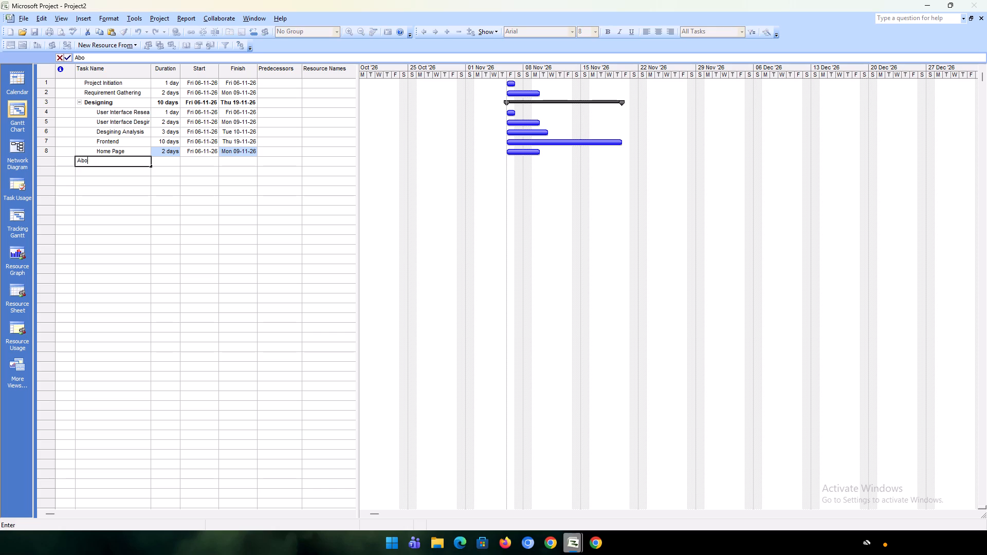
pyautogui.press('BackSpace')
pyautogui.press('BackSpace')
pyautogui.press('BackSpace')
# Add a ninth task named "Main Page" in the row below Home Page.
pyautogui.write('Main')
pyautogui.press('space')
pyautogui.write('Fac')
pyautogui.press('BackSpace')
pyautogui.press('BackSpace')
pyautogui.press('BackSpace')
pyautogui.write('Page')
pyautogui.press('Return')
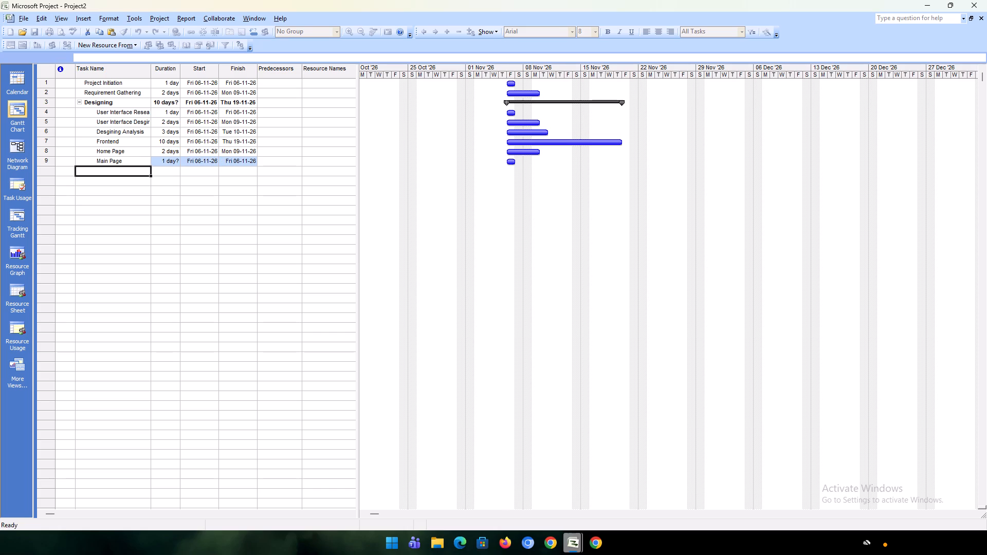
# Set the Main Page task's duration to 4 days.
pyautogui.click(166, 164)
pyautogui.tripleClick(175, 157)
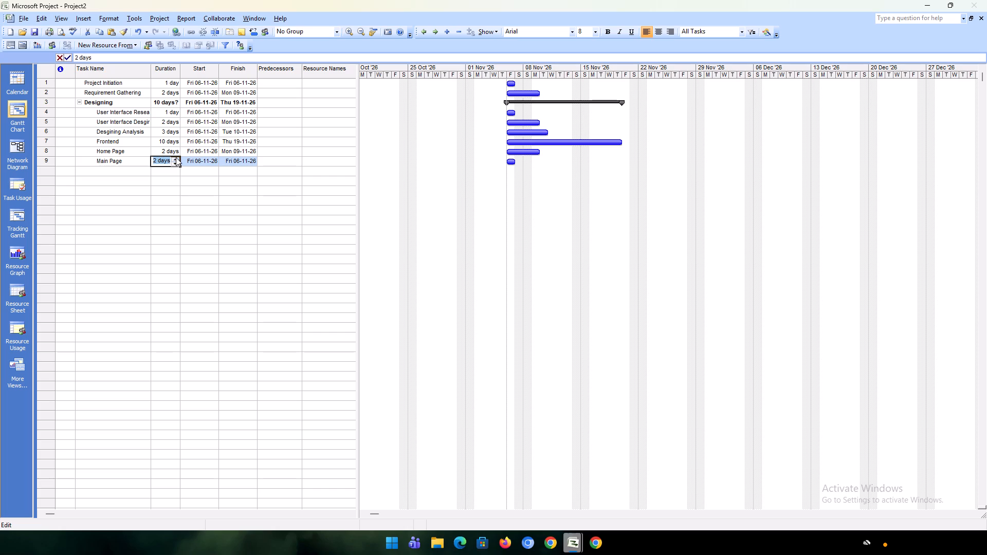
pyautogui.click(127, 177)
pyautogui.click(127, 171)
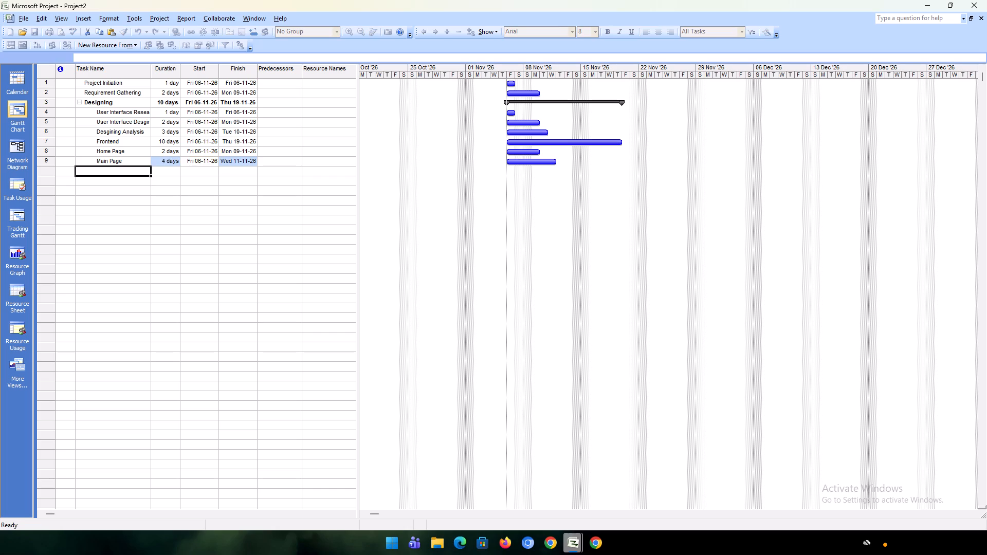
# Enter "About Page" as the name of a tenth task in the row below Main Page.
pyautogui.write('About Page')
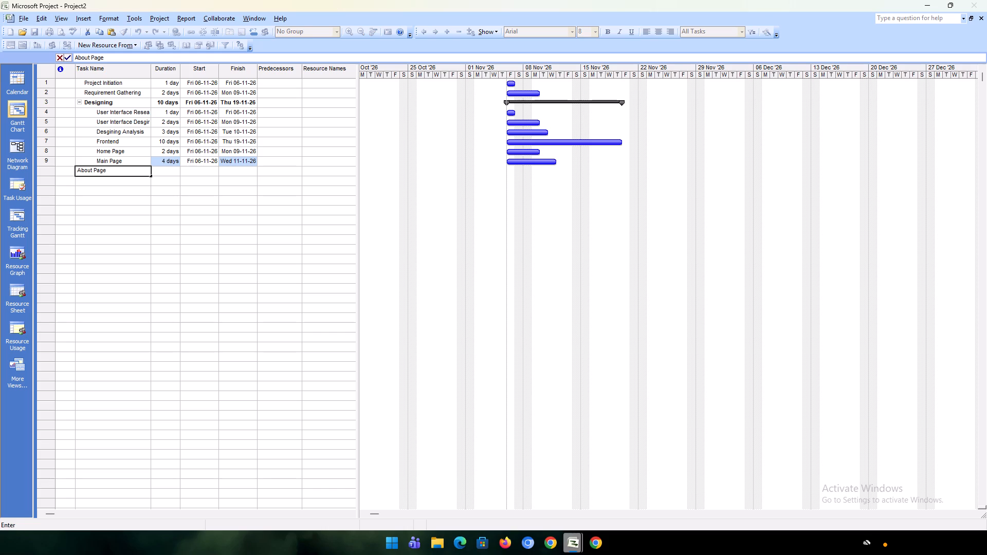
# Set the About Page task's duration to 2 days.
pyautogui.click(164, 171)
pyautogui.tripleClick(174, 171)
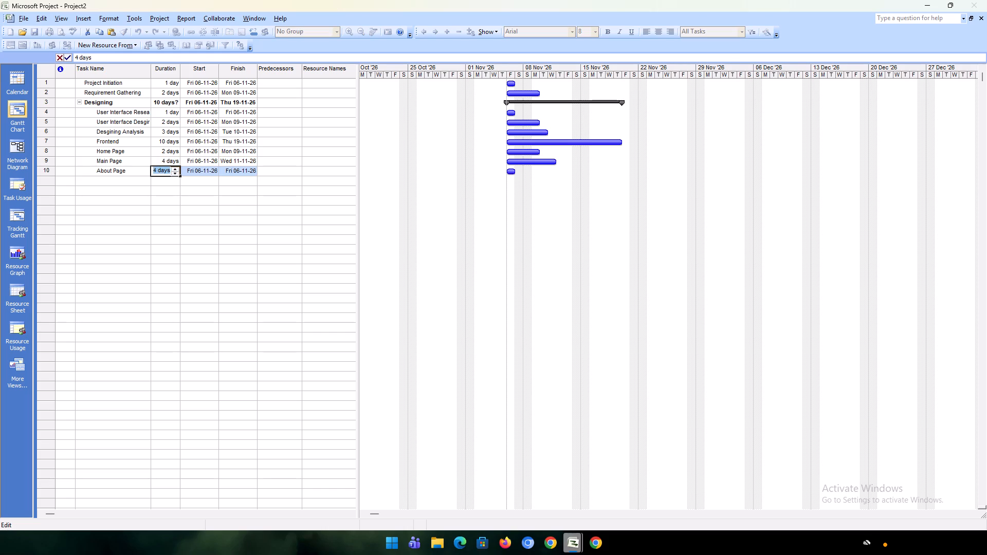
pyautogui.click(173, 171)
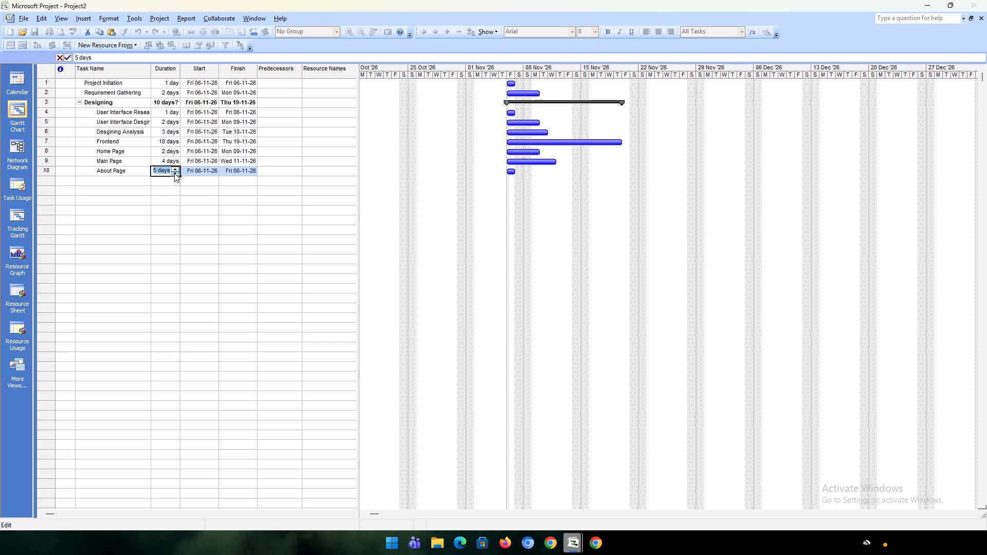
pyautogui.doubleClick(174, 173)
pyautogui.click(174, 173)
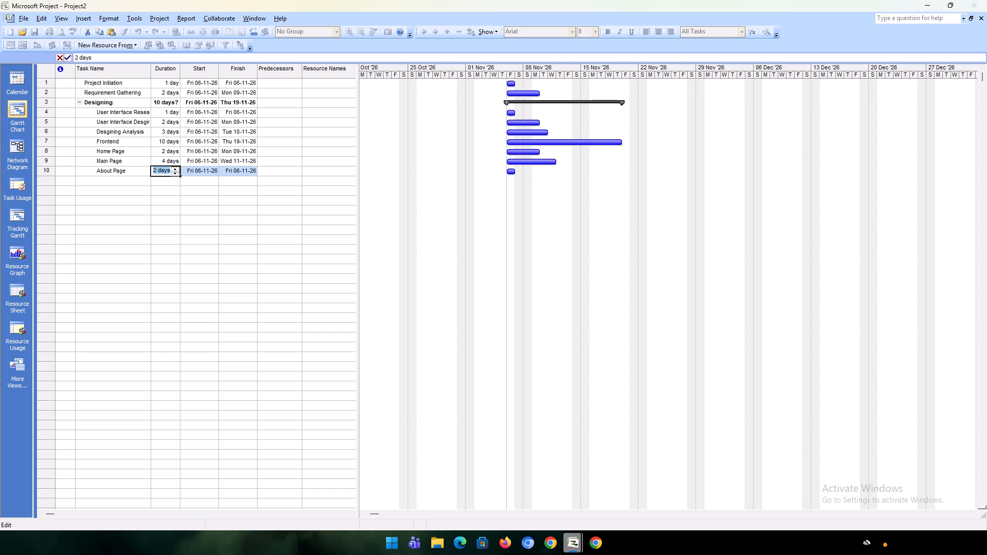
# Add an eleventh task named "Frontend Analysis" in the row below About Page.
pyautogui.click(132, 184)
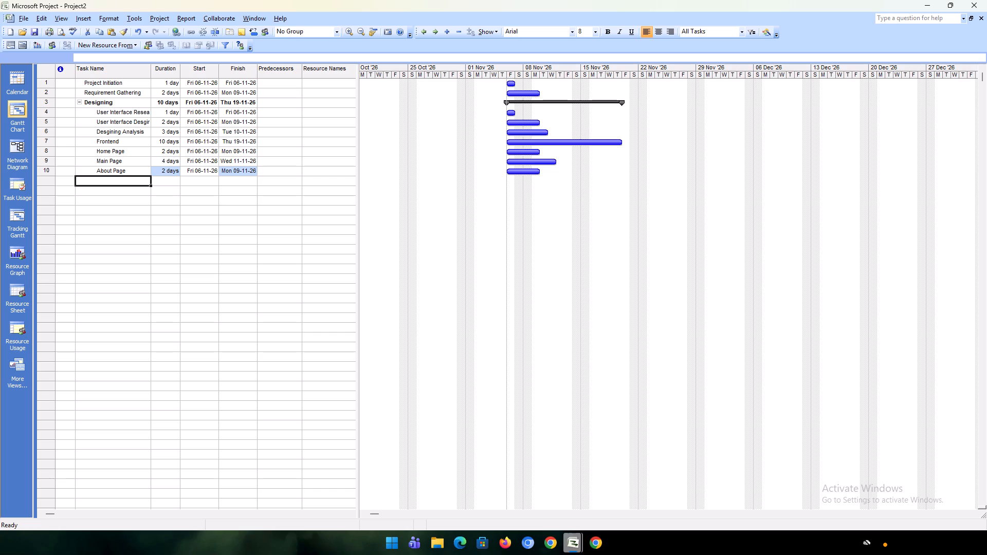
pyautogui.hotkey('shift', 'f')
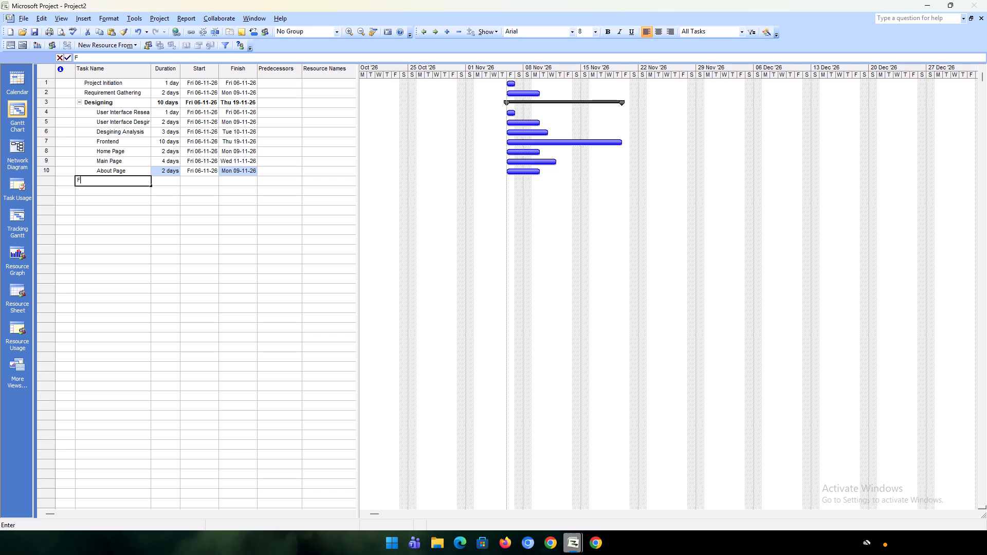
pyautogui.write('rontende')
pyautogui.press('space')
pyautogui.press('BackSpace')
pyautogui.press('BackSpace')
pyautogui.press('space')
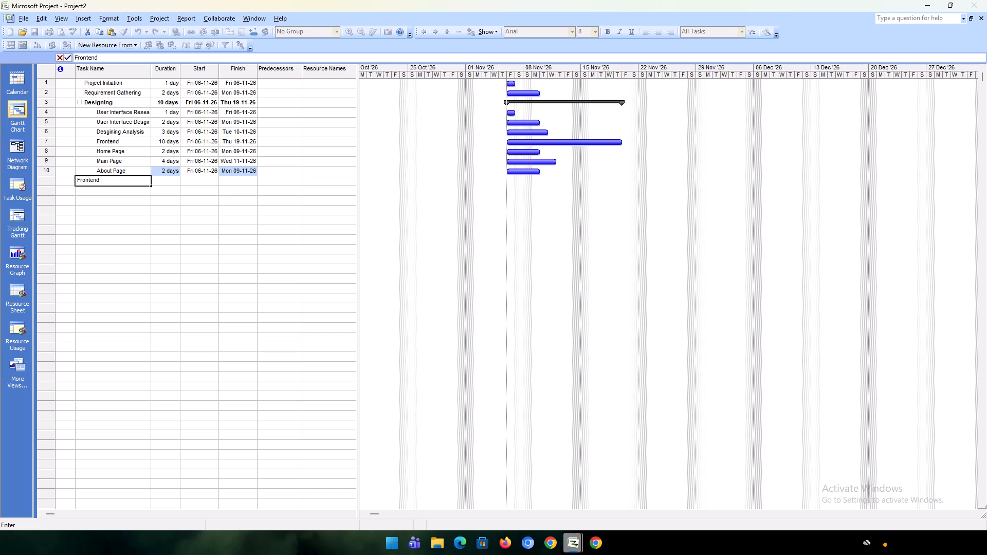
pyautogui.write('Analysi9s')
pyautogui.press('BackSpace')
pyautogui.press('BackSpace')
pyautogui.press('s')
# Set the Frontend Analysis task's duration to 2 days.
pyautogui.click(171, 181)
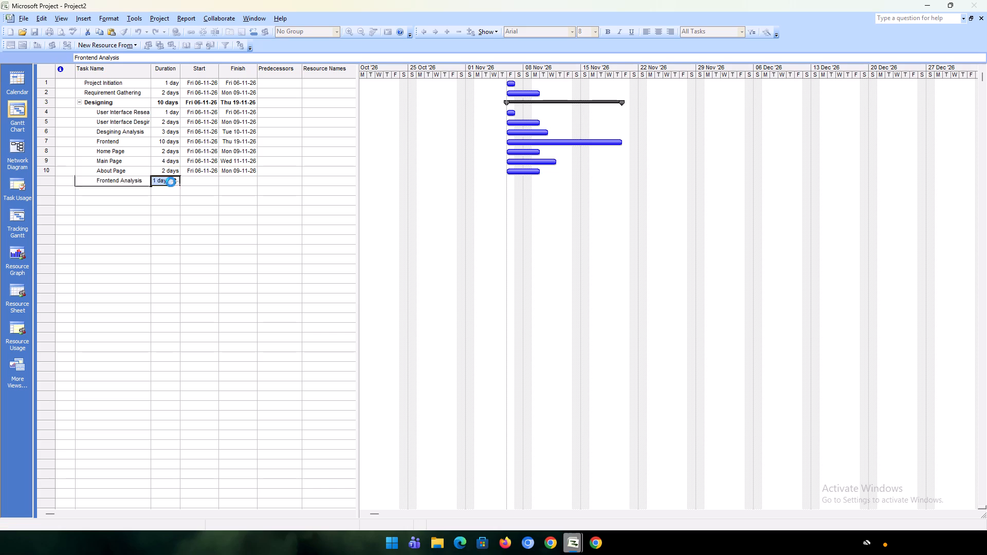
pyautogui.click(177, 176)
pyautogui.doubleClick(175, 178)
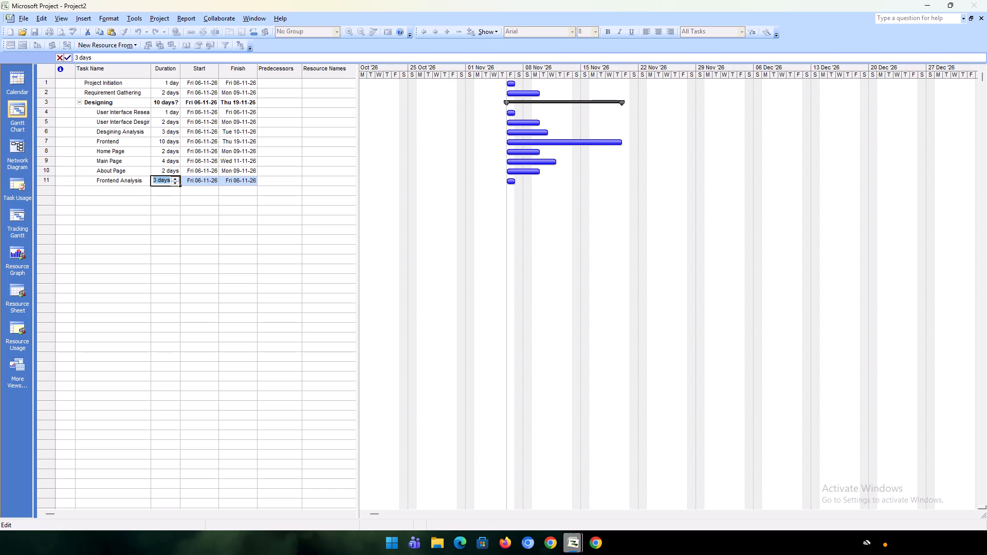
pyautogui.click(171, 184)
pyautogui.click(128, 193)
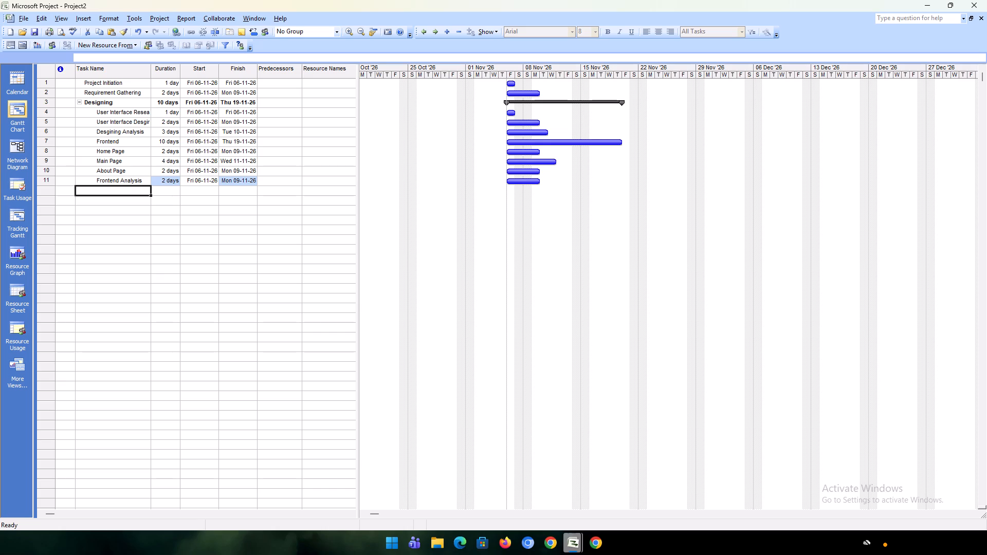
# Indent the Home Page, Main Page, About Page and Frontend Analysis tasks as subtasks of Frontend.
pyautogui.moveTo(115, 152); pyautogui.dragTo(121, 179)
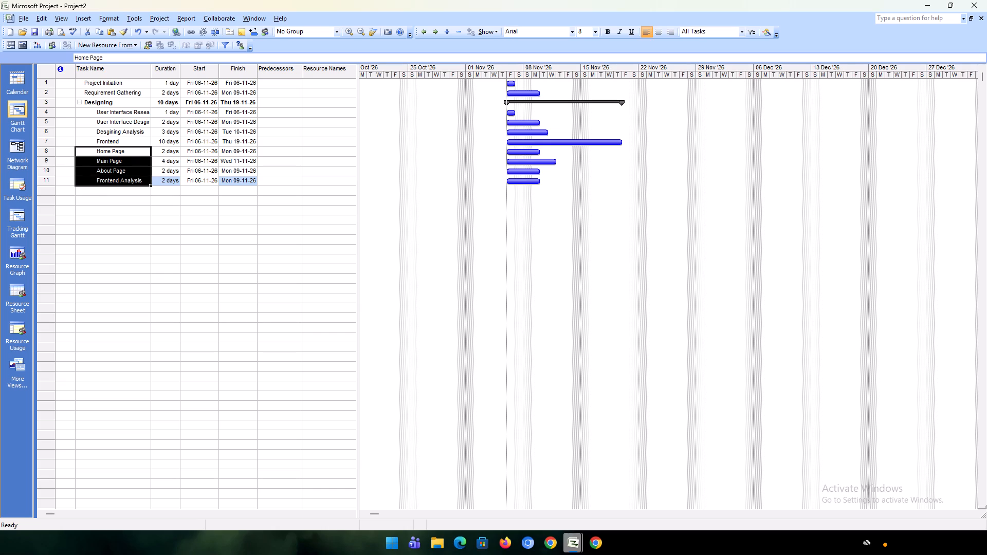
pyautogui.moveTo(121, 179); pyautogui.dragTo(121, 180)
pyautogui.click(433, 29)
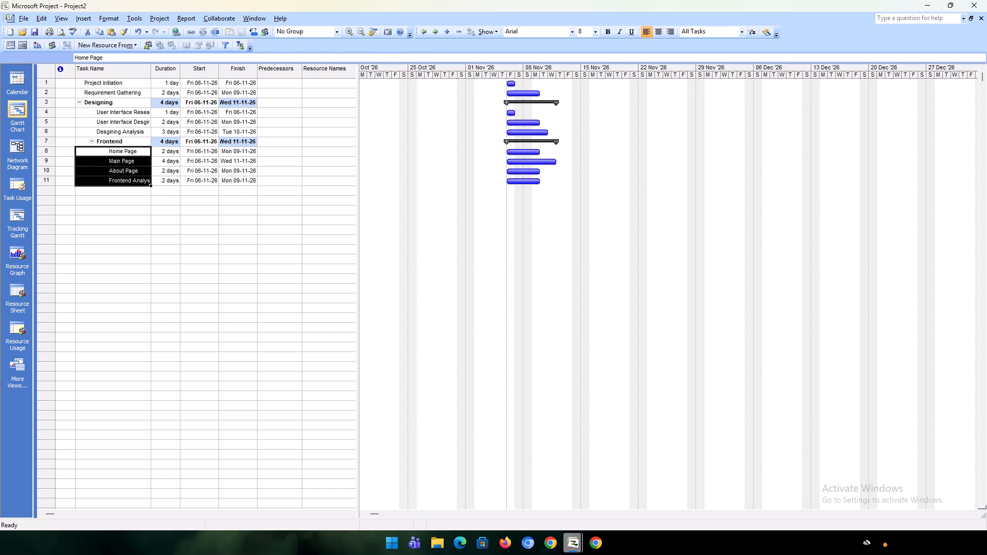
pyautogui.click(228, 228)
# Enter task 1 as the predecessor of Requirement Gathering and task 2 as the predecessor of Designing.
pyautogui.click(285, 85)
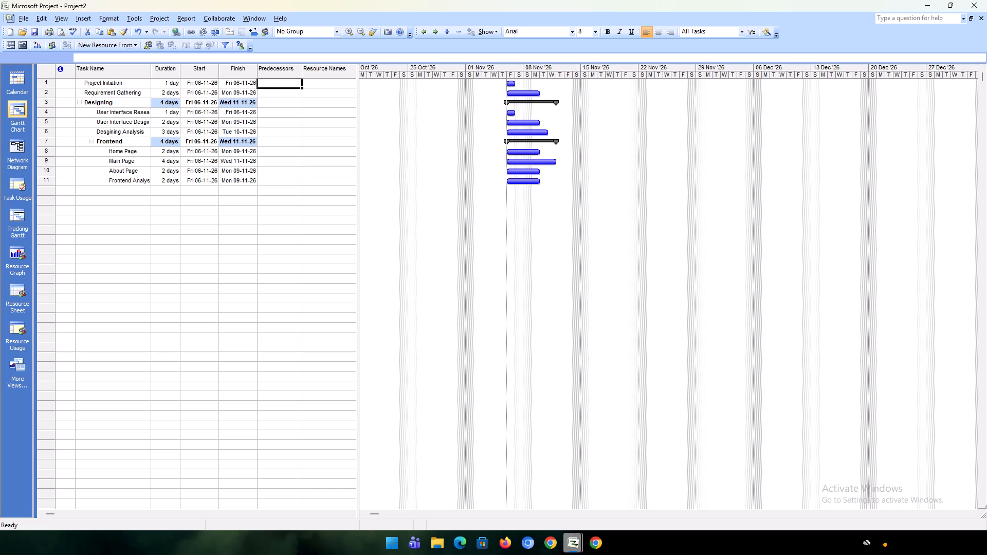
pyautogui.click(283, 97)
pyautogui.press('1')
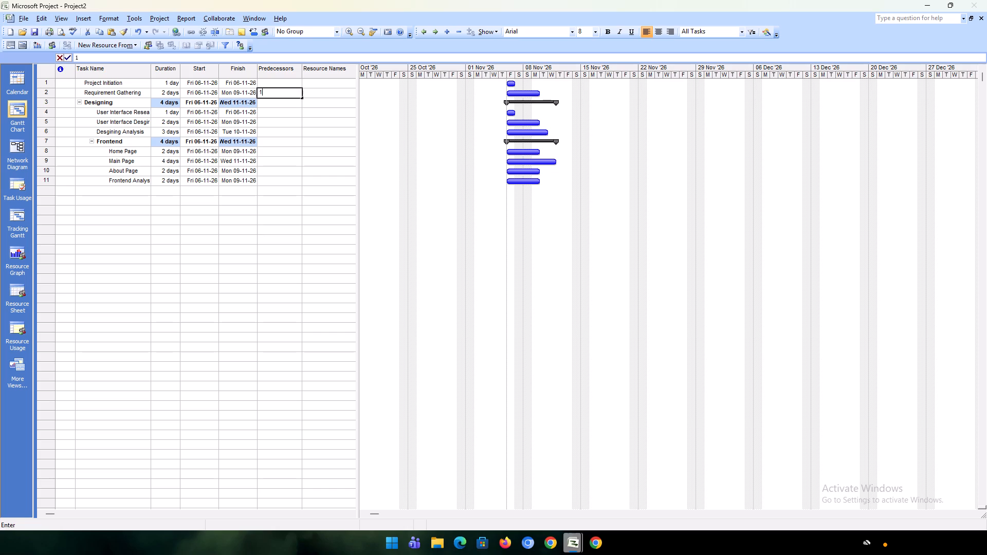
pyautogui.press('Down')
pyautogui.press('2')
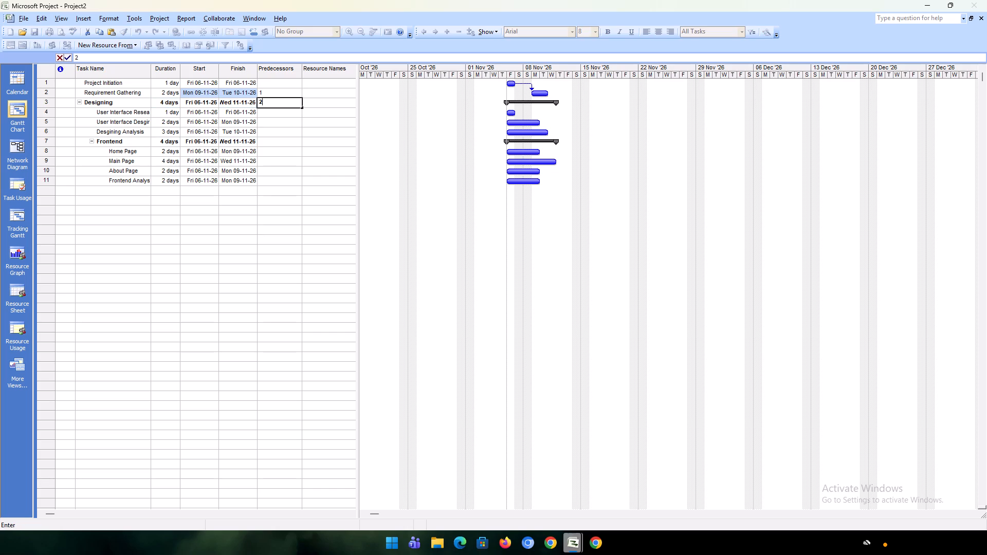
pyautogui.press('Down')
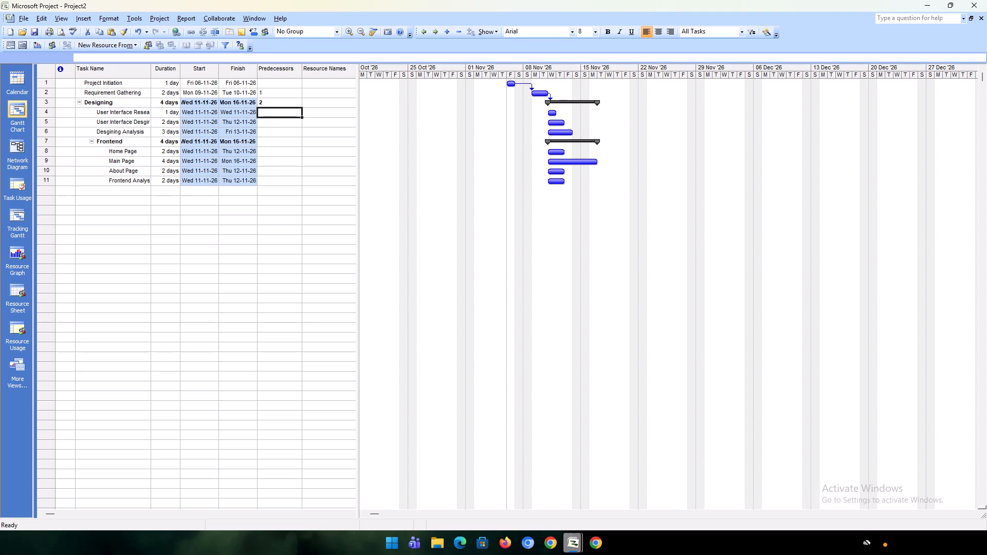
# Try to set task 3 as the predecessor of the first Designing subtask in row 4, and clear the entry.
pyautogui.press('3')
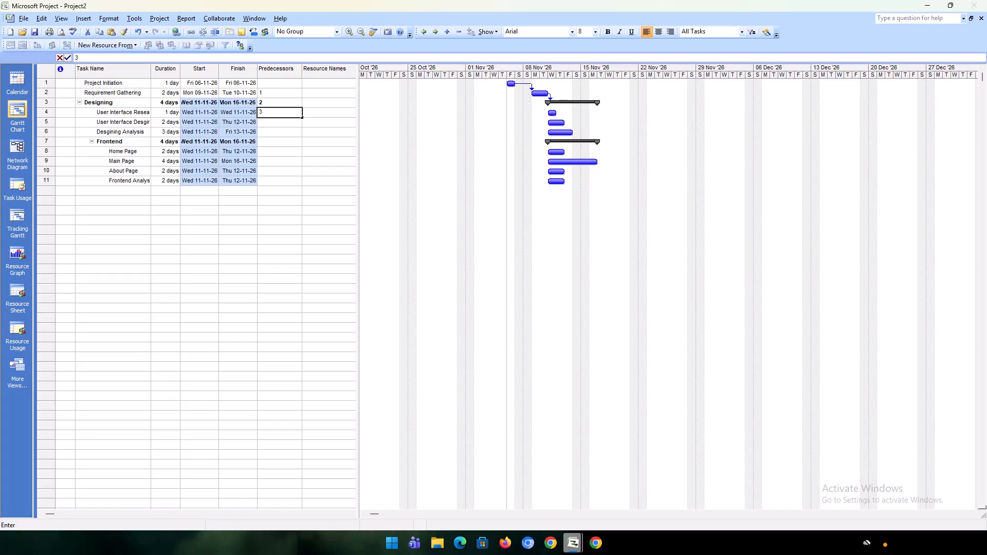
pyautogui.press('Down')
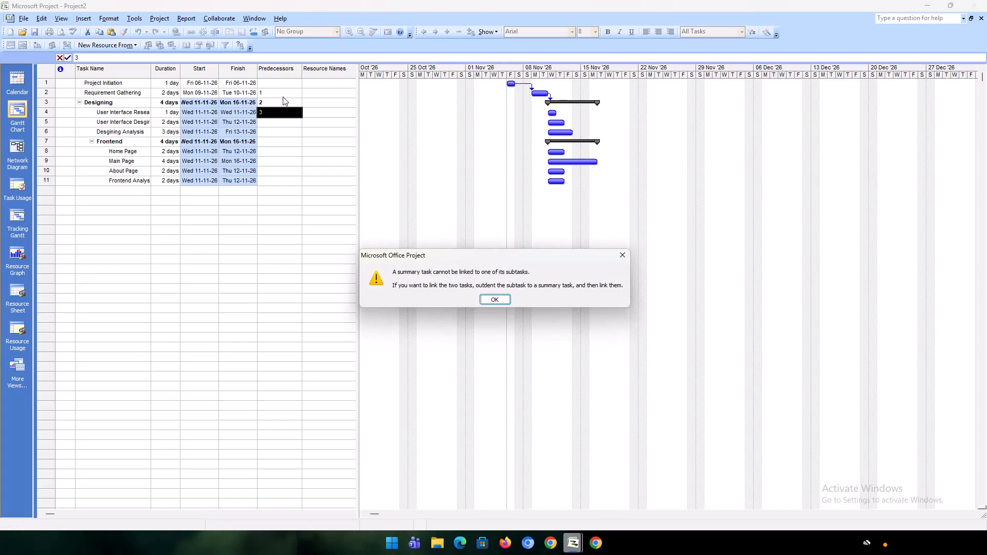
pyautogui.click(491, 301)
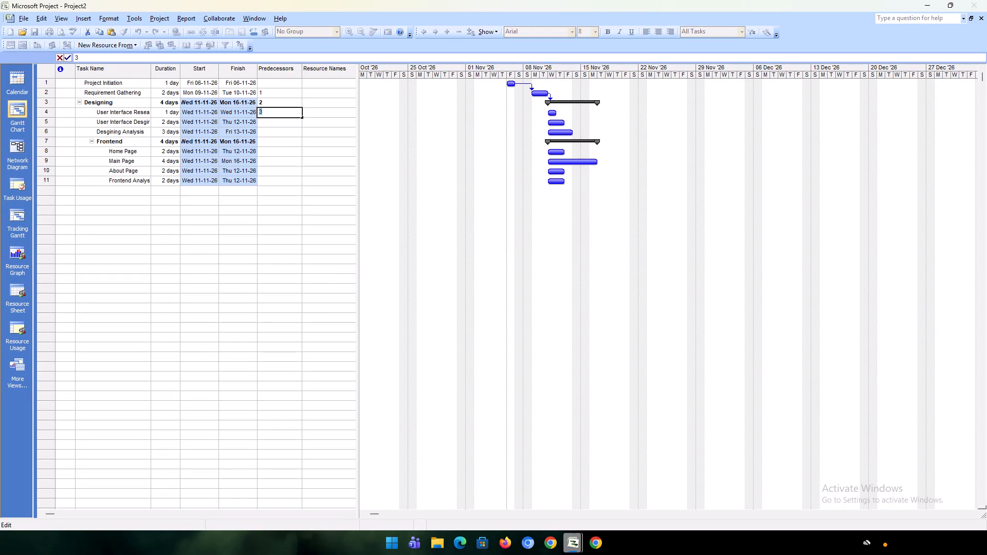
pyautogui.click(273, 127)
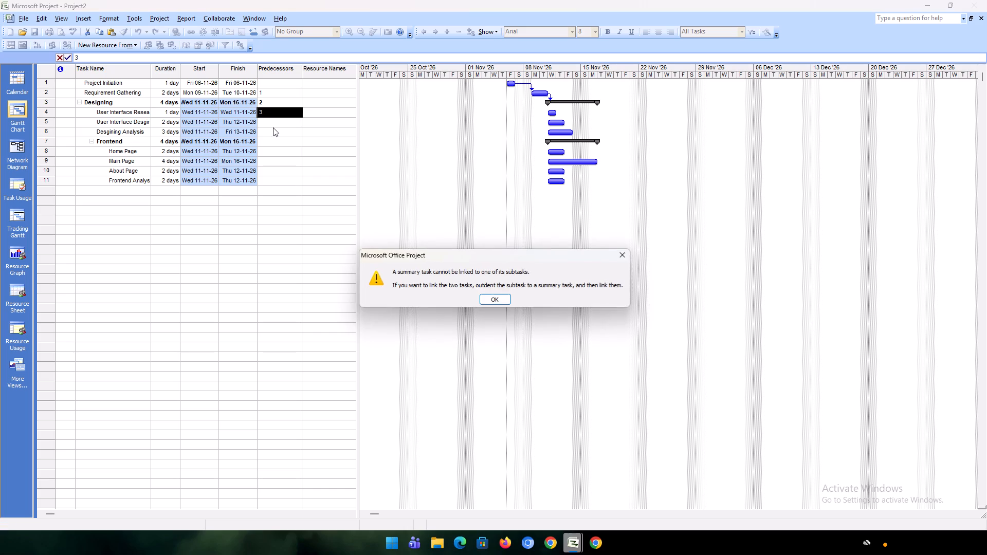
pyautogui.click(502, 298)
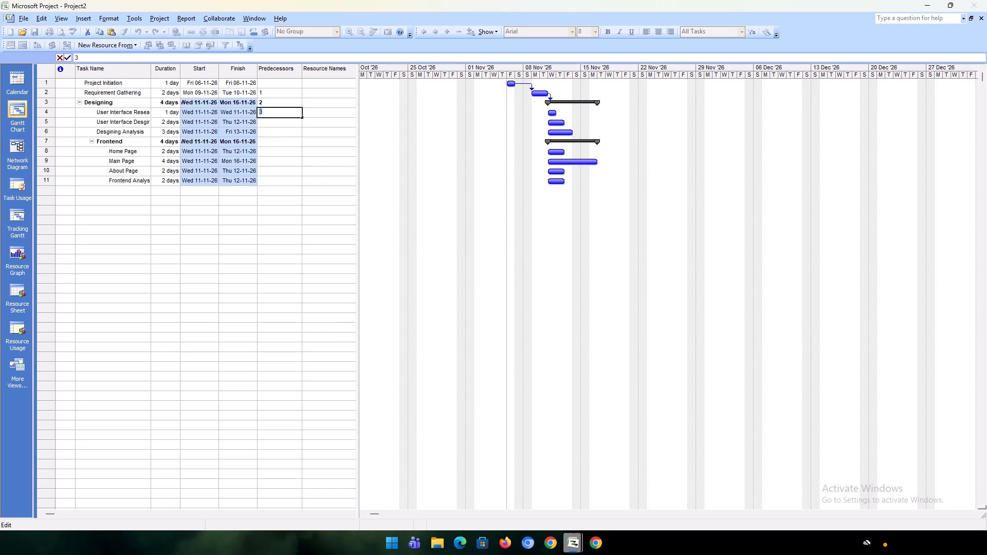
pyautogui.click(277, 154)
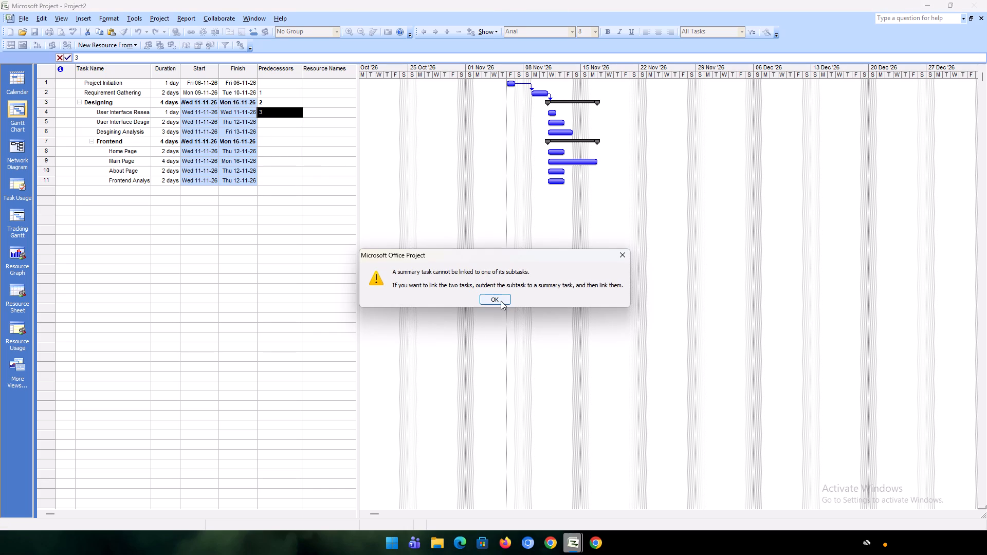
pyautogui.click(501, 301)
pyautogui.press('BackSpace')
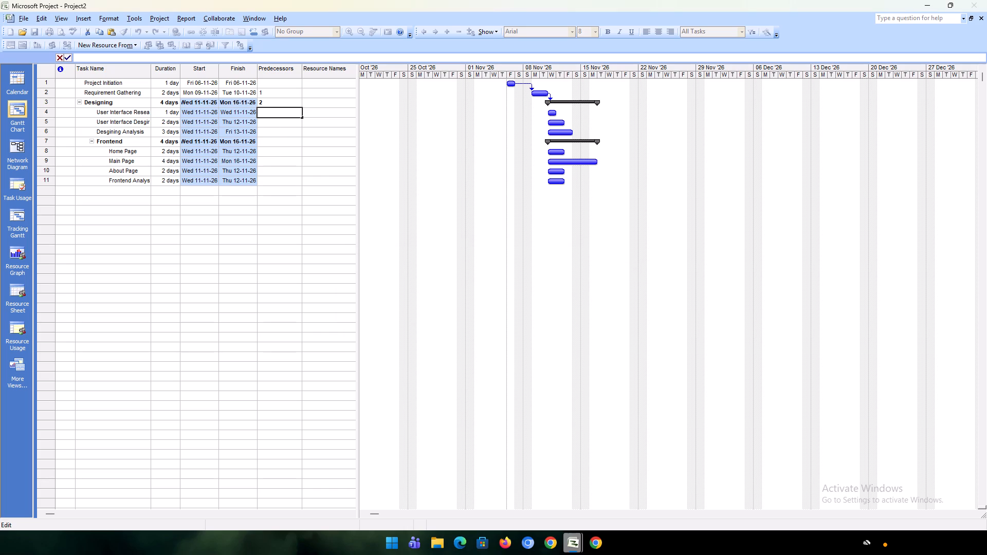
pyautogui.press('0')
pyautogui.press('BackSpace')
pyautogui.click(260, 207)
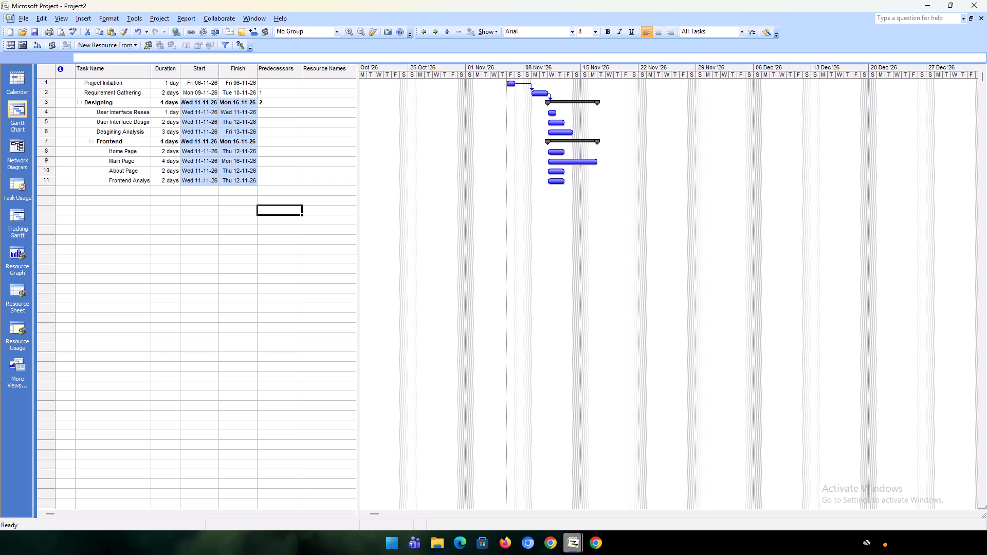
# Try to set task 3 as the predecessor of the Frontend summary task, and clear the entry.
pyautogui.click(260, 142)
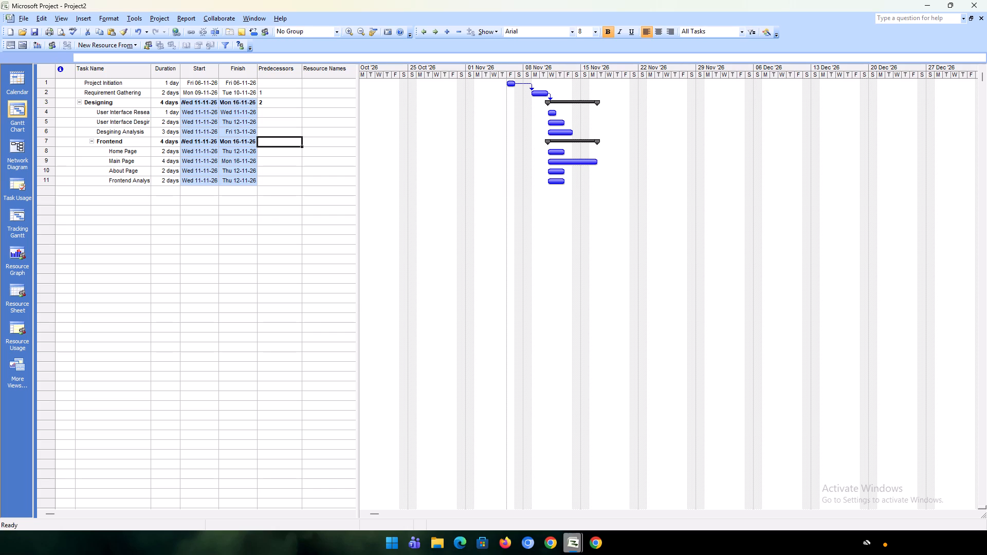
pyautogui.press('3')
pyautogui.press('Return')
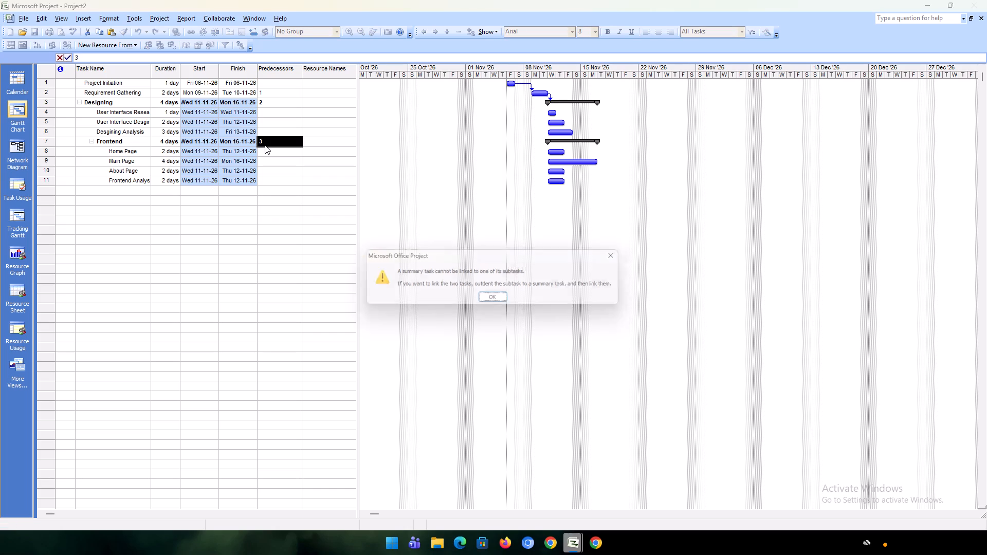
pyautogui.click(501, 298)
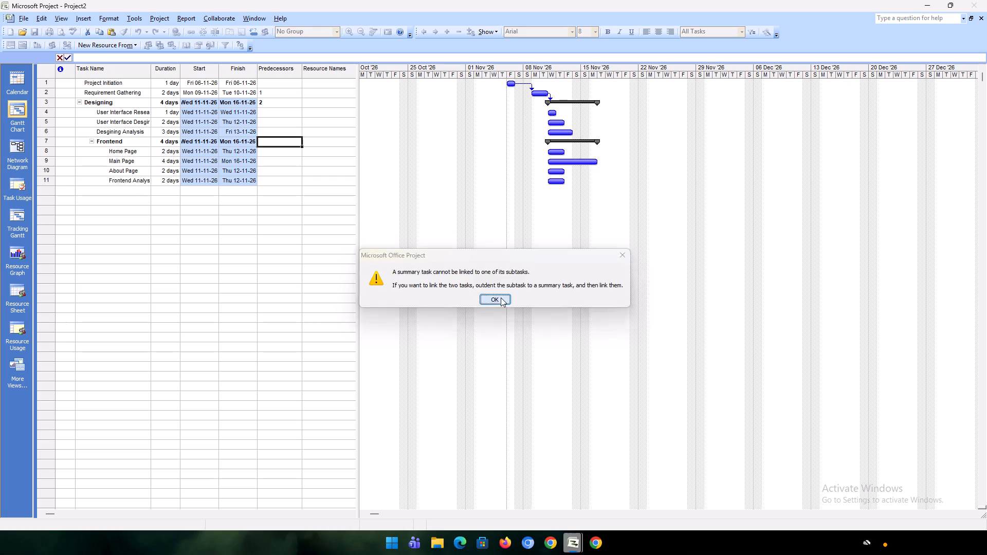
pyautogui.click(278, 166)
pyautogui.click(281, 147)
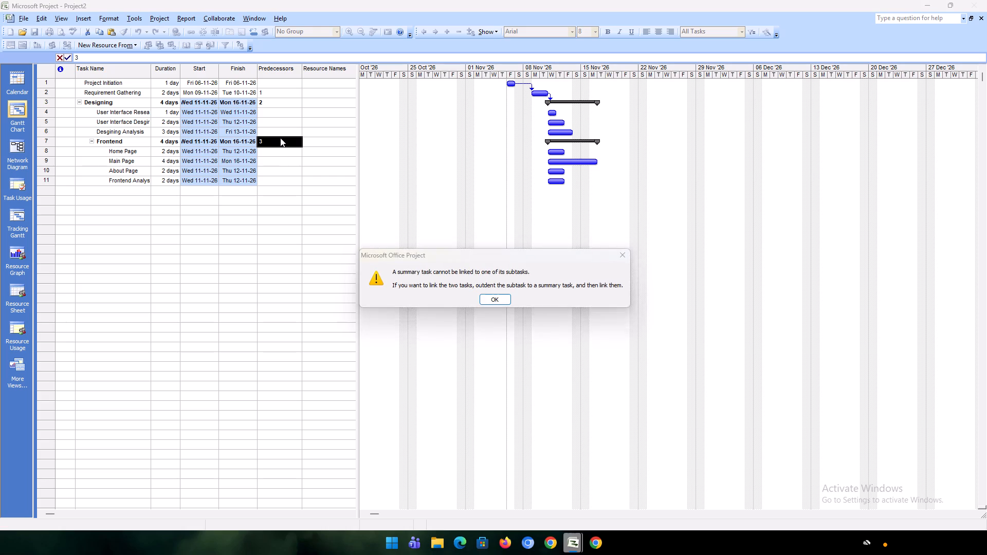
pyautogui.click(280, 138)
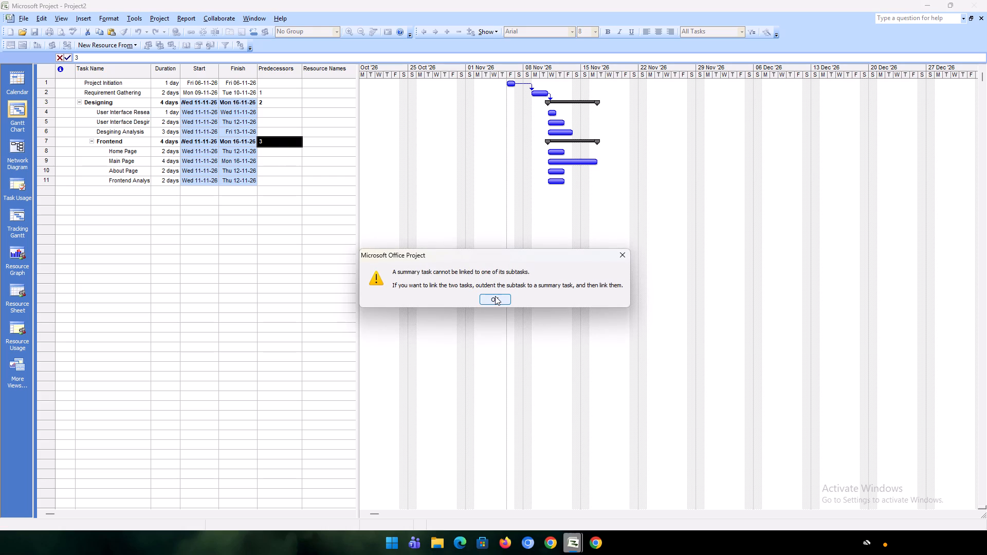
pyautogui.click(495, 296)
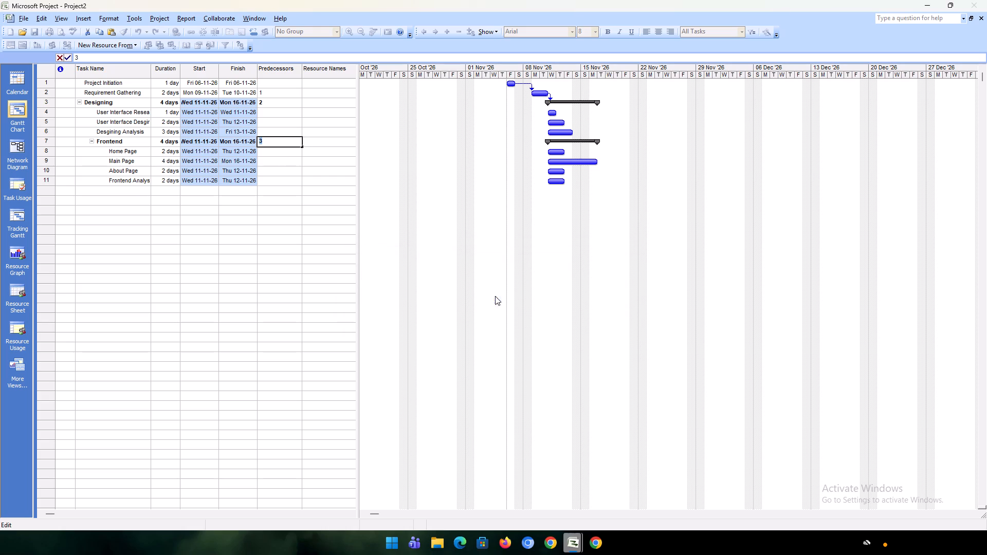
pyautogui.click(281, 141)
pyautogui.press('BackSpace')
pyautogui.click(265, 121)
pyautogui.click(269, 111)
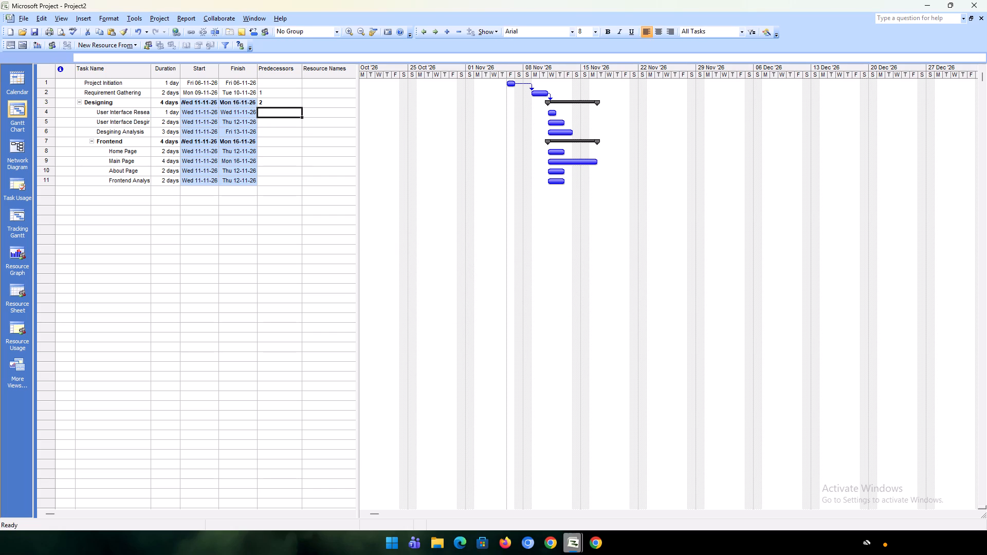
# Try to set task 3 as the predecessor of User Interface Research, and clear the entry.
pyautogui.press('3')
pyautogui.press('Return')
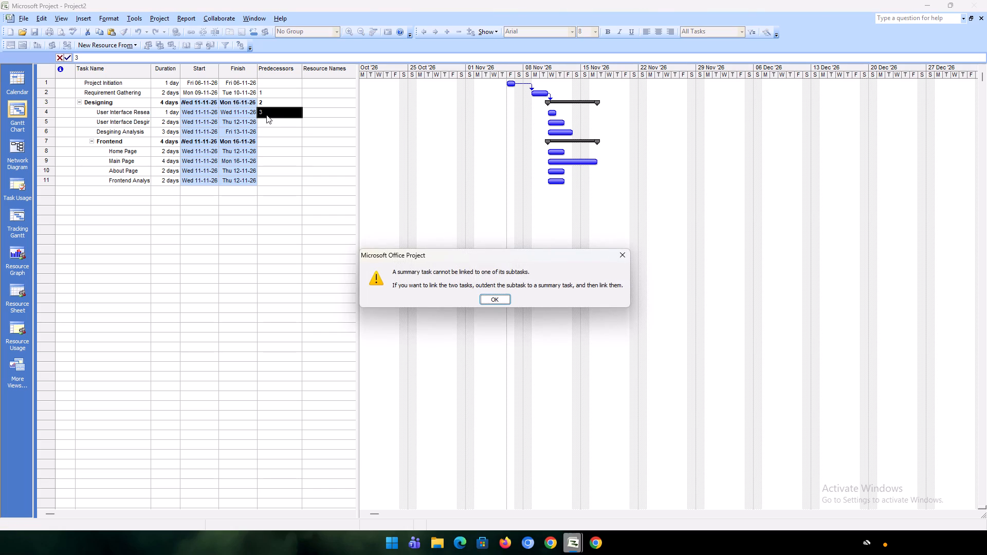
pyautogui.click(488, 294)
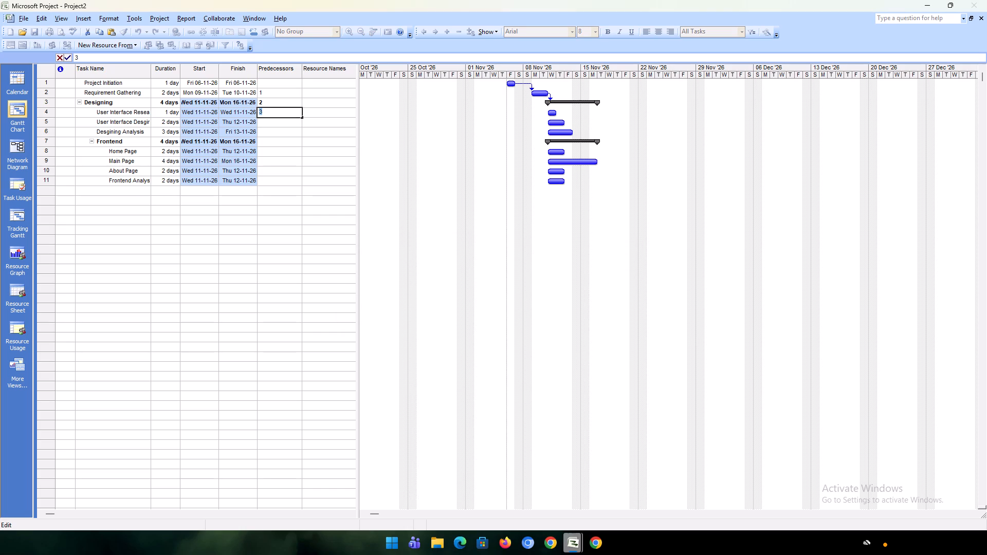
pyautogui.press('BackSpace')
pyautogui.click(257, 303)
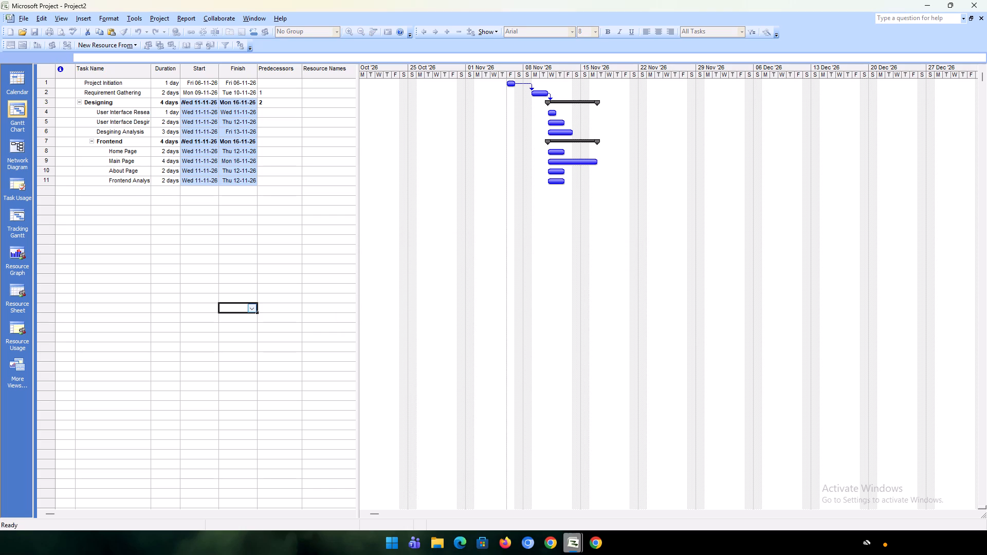
# Add a task named Backend in row 12, below Frontend Analysis.
pyautogui.click(118, 191)
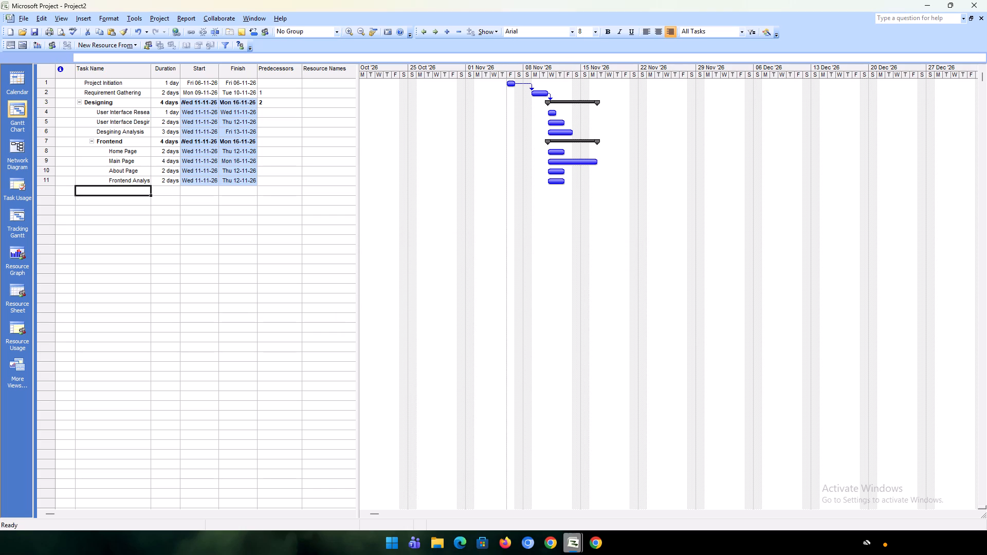
pyautogui.click(130, 193)
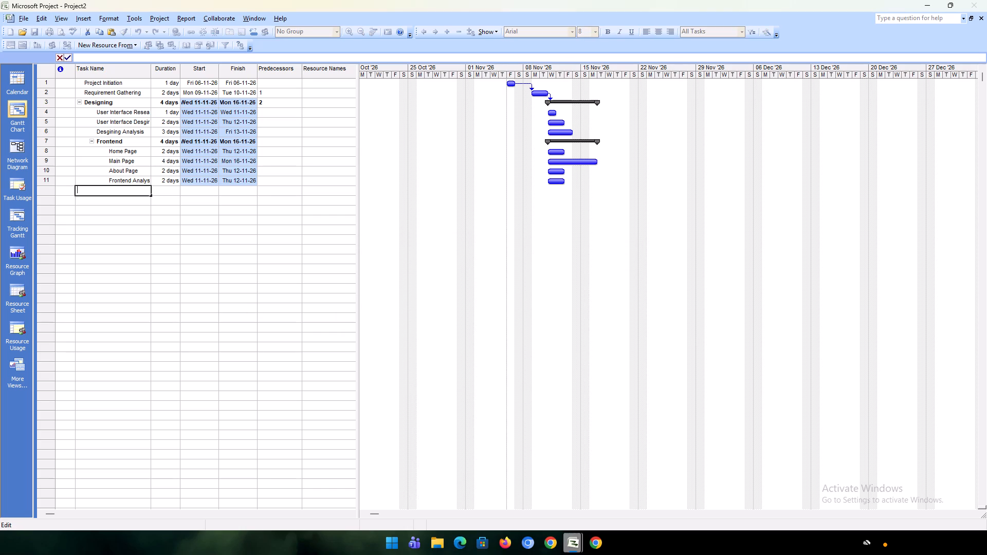
pyautogui.write('Backend')
pyautogui.press('Return')
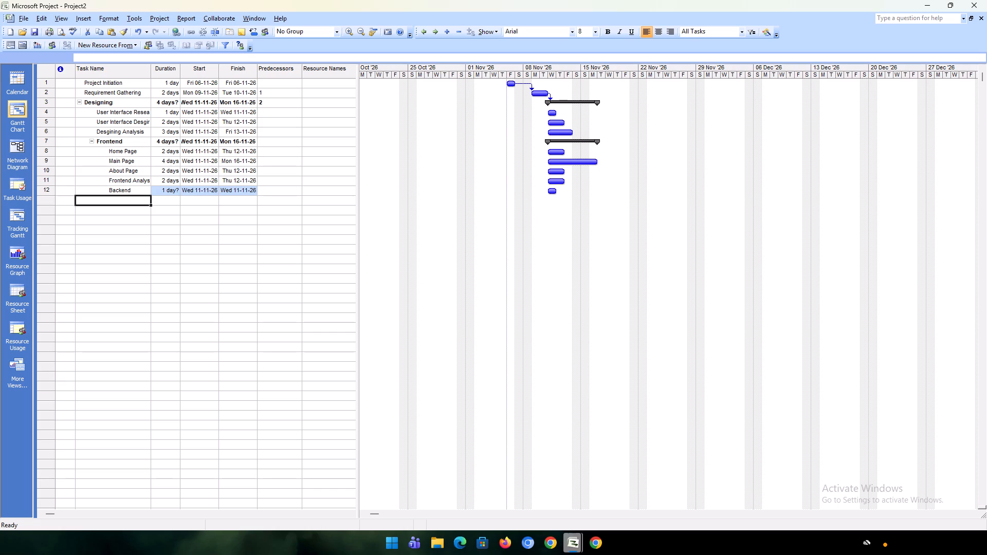
# Outdent the Designing subtasks, Frontend, its page tasks and Backend so that every task sits at the top outline level.
pyautogui.moveTo(115, 112); pyautogui.dragTo(130, 131)
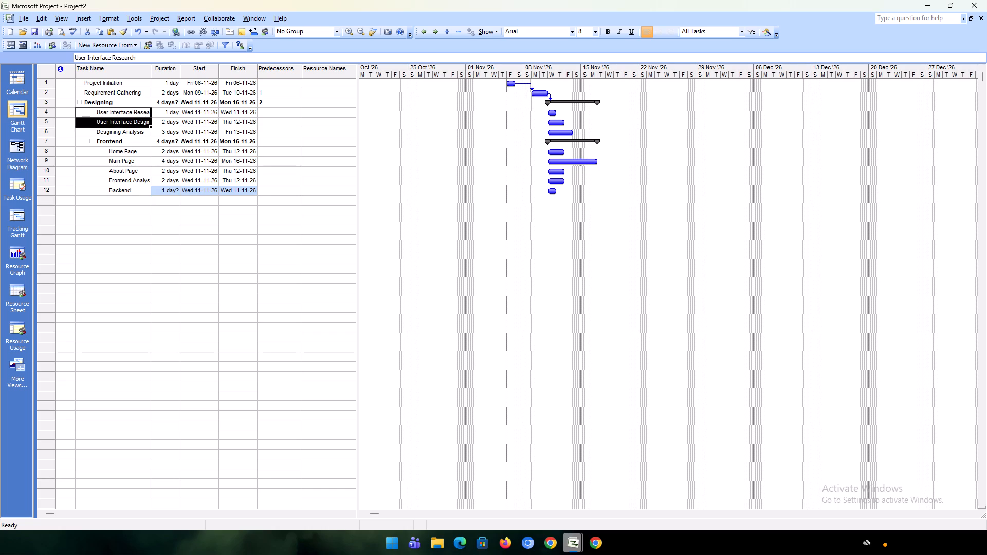
pyautogui.click(425, 33)
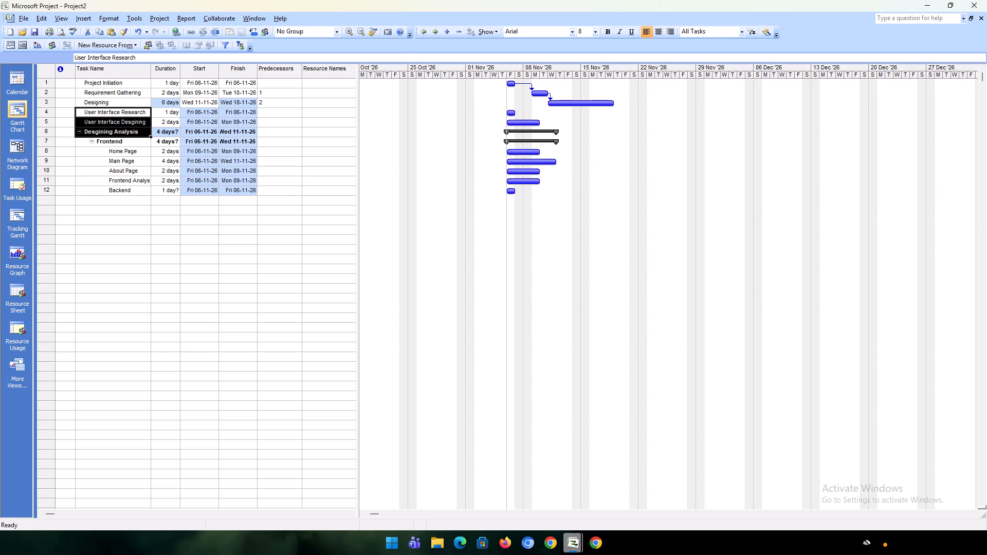
pyautogui.moveTo(95, 149); pyautogui.dragTo(103, 187)
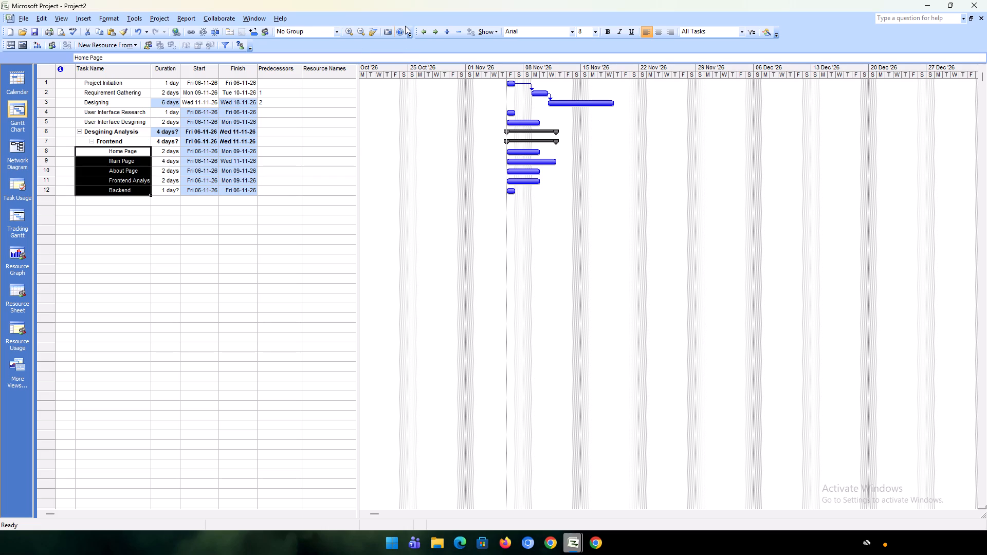
pyautogui.click(425, 33)
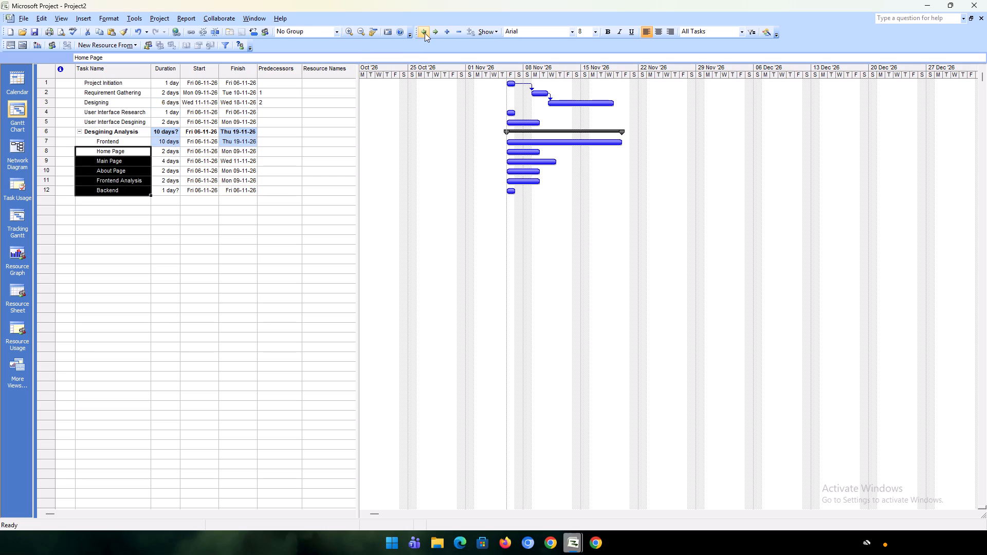
pyautogui.click(206, 260)
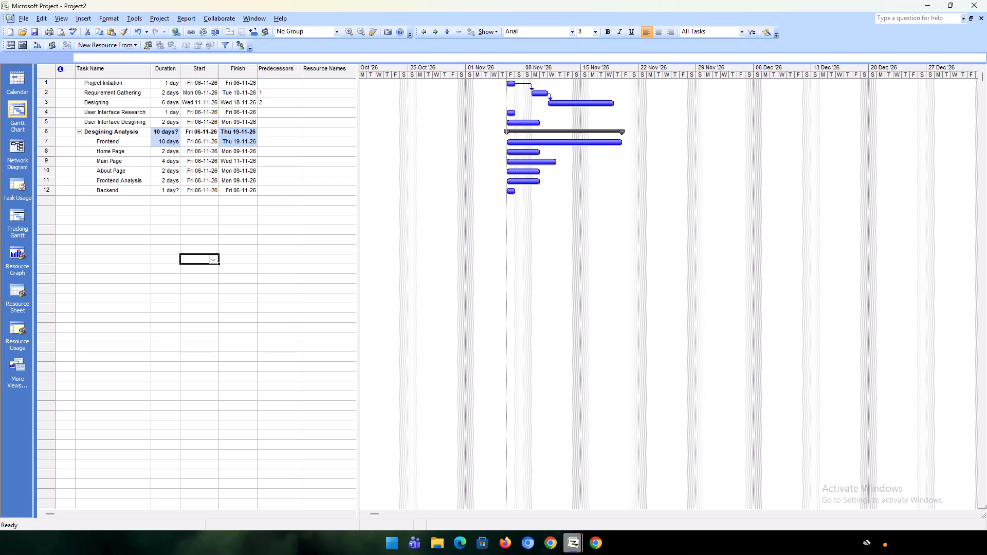
pyautogui.moveTo(99, 139); pyautogui.dragTo(107, 167)
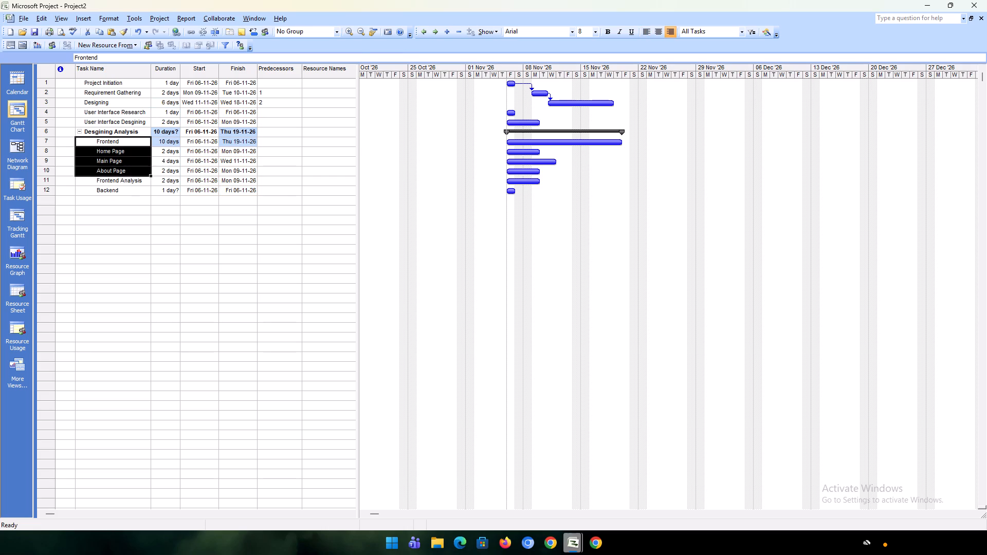
pyautogui.moveTo(107, 167); pyautogui.dragTo(115, 190)
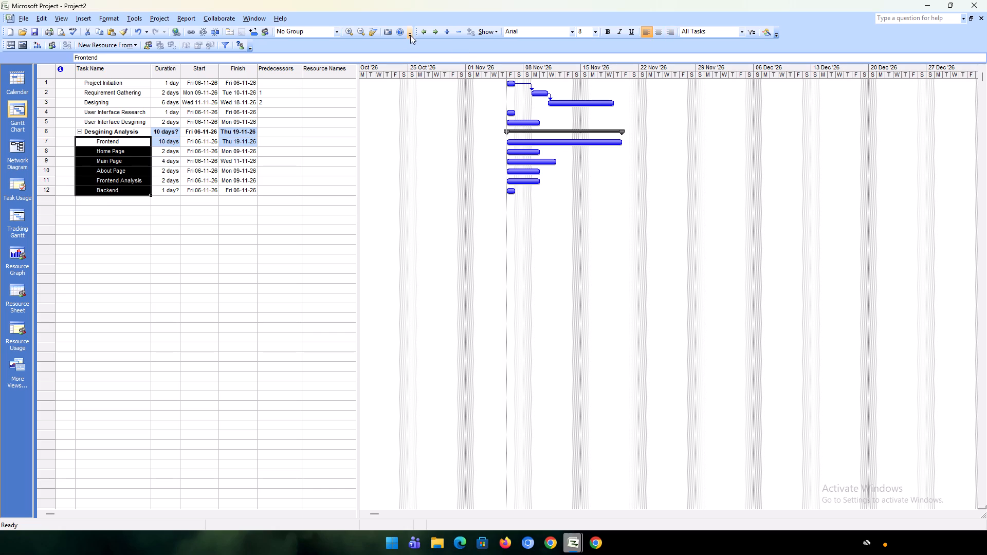
pyautogui.click(419, 32)
pyautogui.click(264, 269)
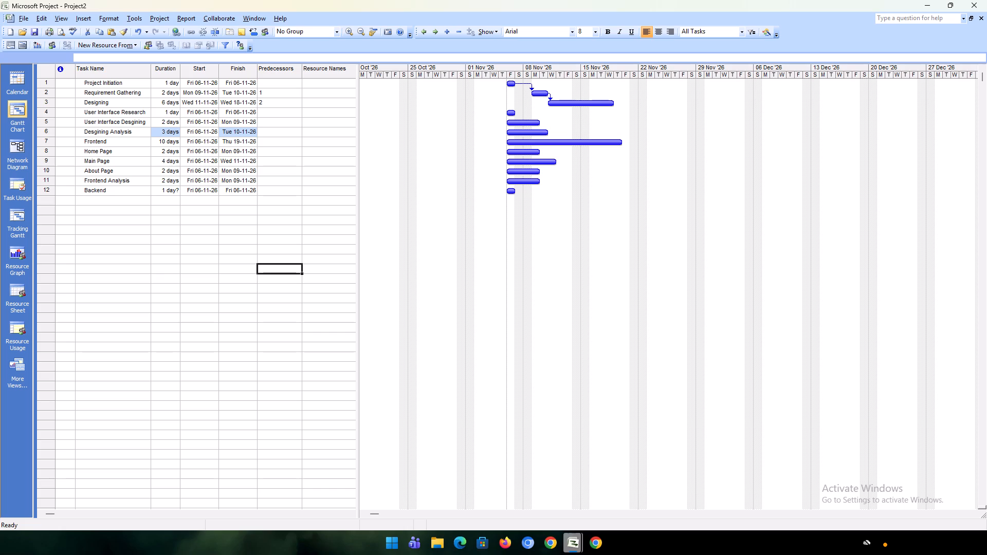
# Enter predecessors 3, 4, 5 and 6 for User Interface Research, User Interface Desgining, Desgining Analysis and Frontend respectively.
pyautogui.click(269, 114)
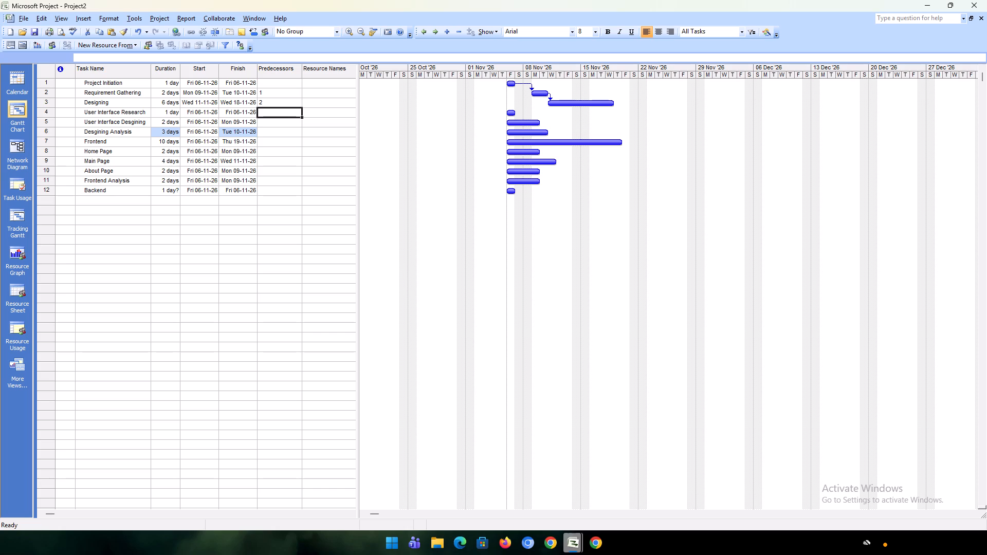
pyautogui.press('3')
pyautogui.press('Down')
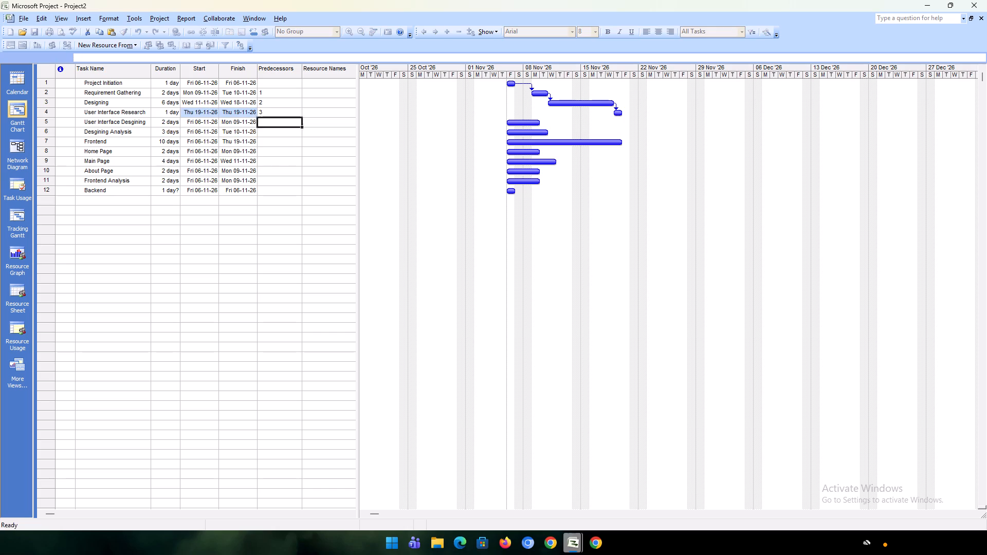
pyautogui.press('4')
pyautogui.press('Down')
pyautogui.press('5')
pyautogui.press('Down')
pyautogui.press('6')
pyautogui.press('Down')
# Enter predecessors 7, 8 and 9 for the Home Page, Main Page and About Page tasks respectively.
pyautogui.press('7')
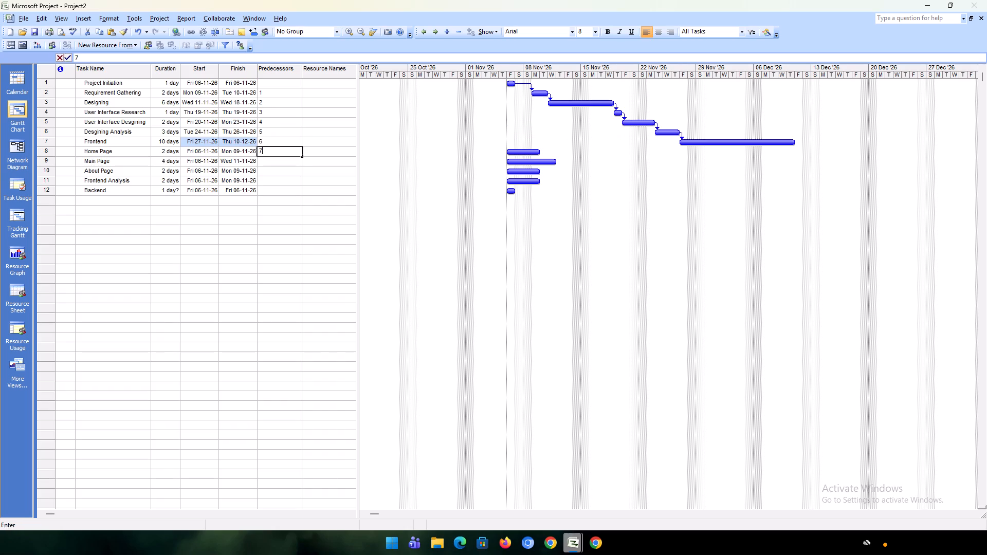
pyautogui.press('Down')
pyautogui.press('8')
pyautogui.press('Down')
pyautogui.press('9')
pyautogui.press('Down')
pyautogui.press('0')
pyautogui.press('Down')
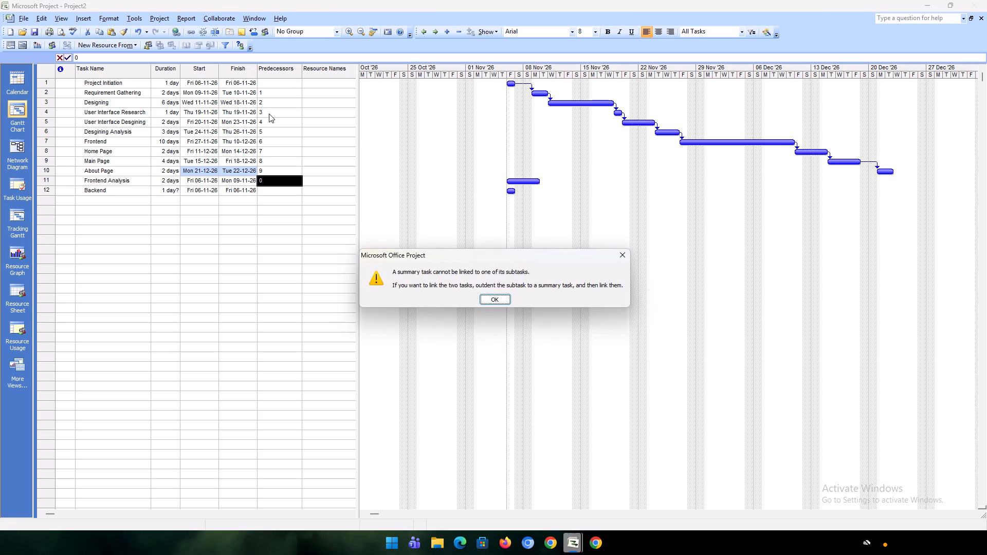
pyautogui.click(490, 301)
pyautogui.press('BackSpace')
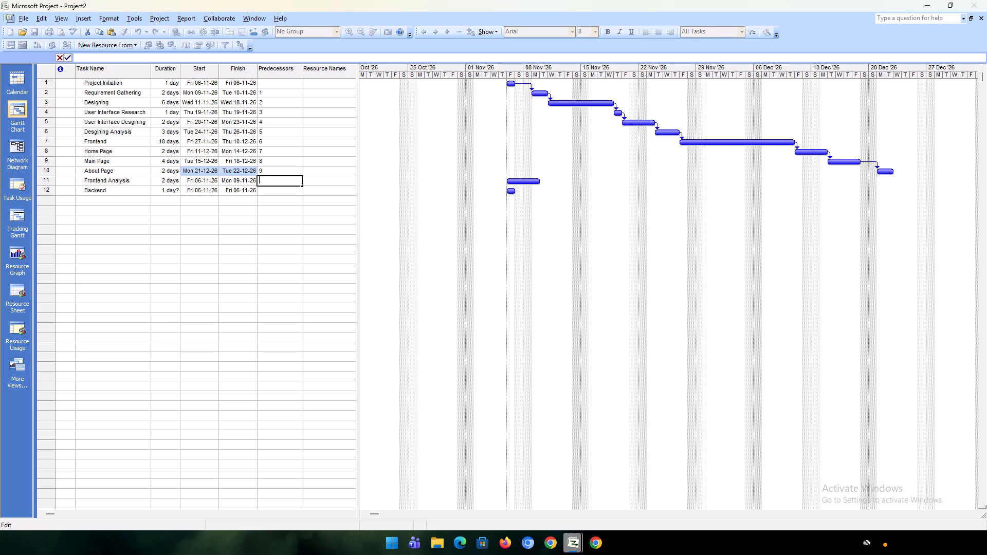
# Enter predecessor 10 for Frontend Analysis and predecessor 11 for Backend.
pyautogui.write('10')
pyautogui.press('Down')
pyautogui.press('Down')
pyautogui.press('Return')
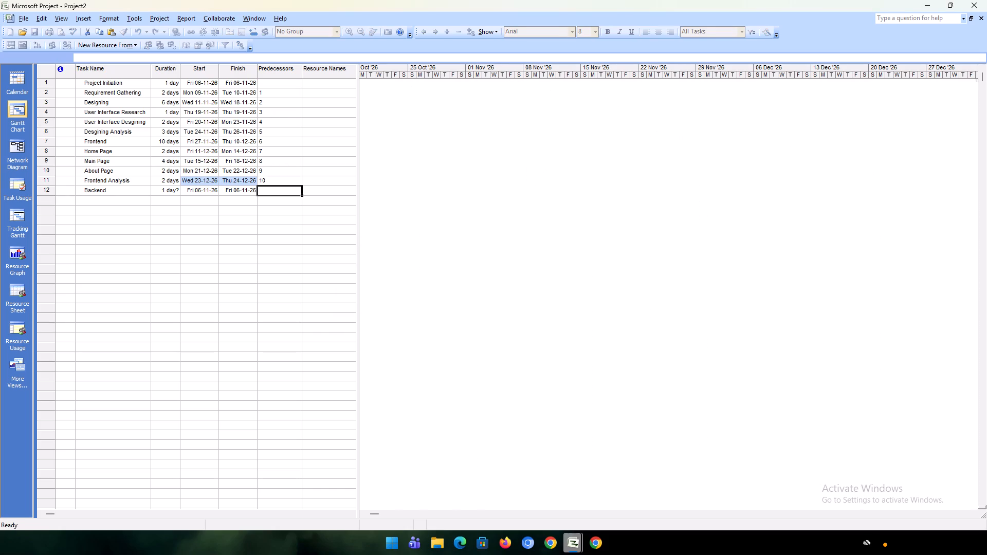
pyautogui.write('11')
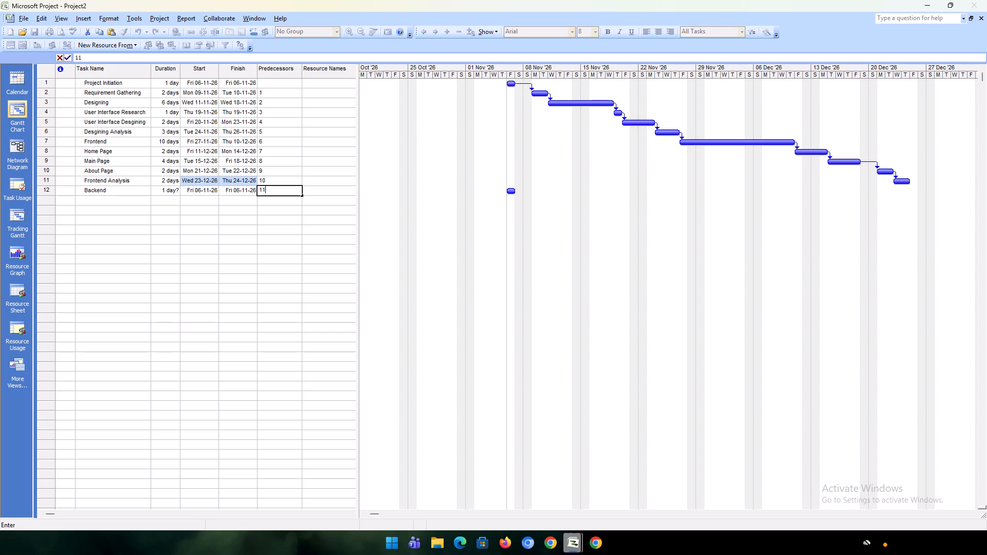
pyautogui.press('Return')
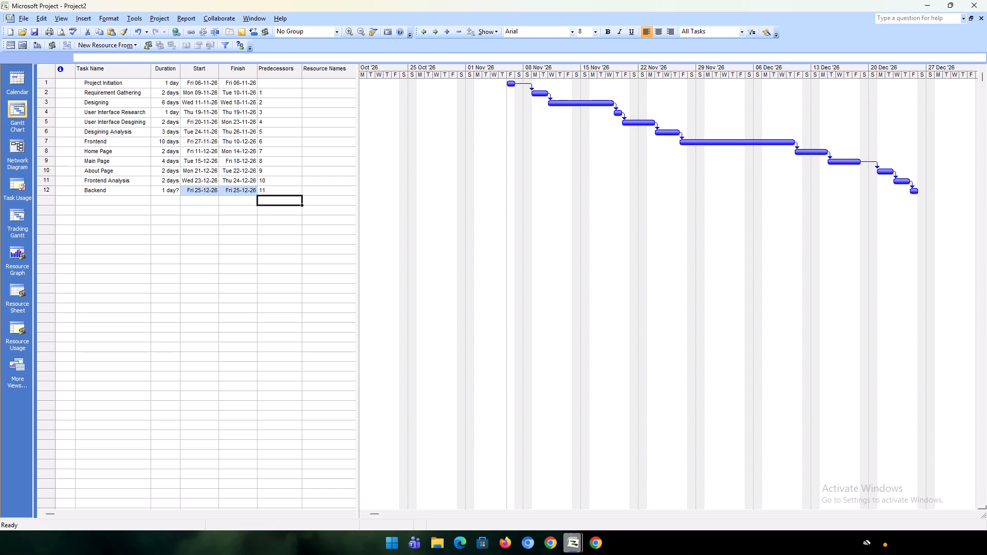
# Start a new task in the empty row below Backend.
pyautogui.click(98, 201)
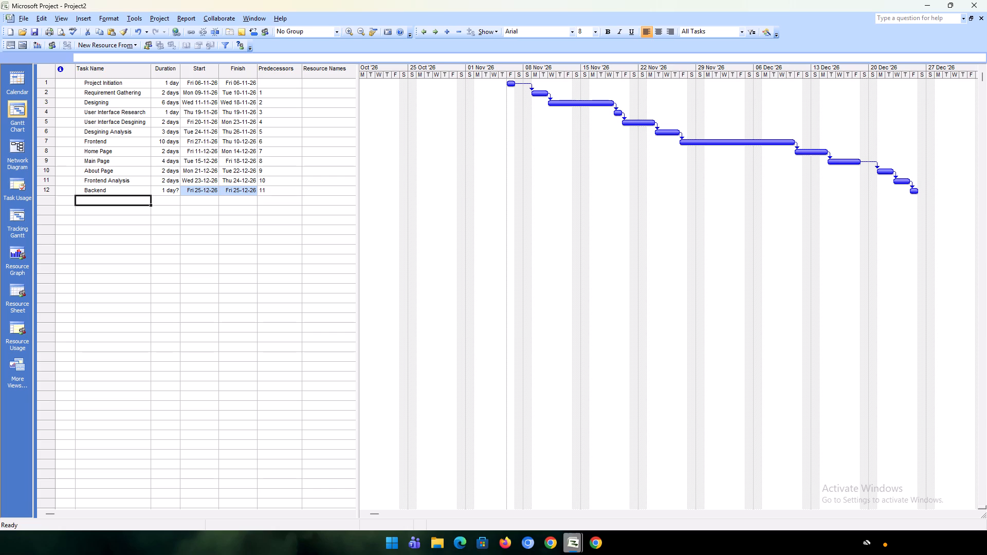
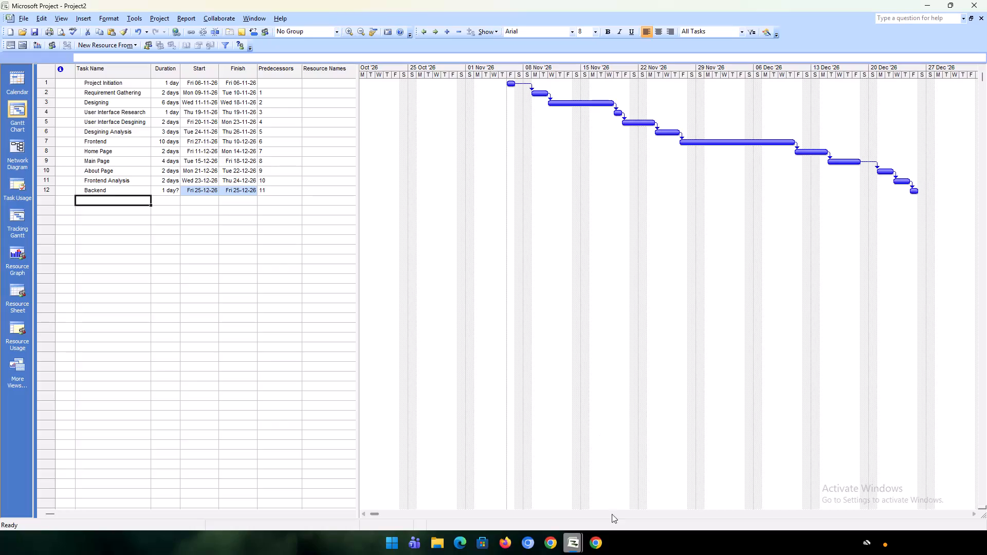
# Switch to Chrome, log out of the university account on the Result Summary page and close that page.
pyautogui.click(598, 539)
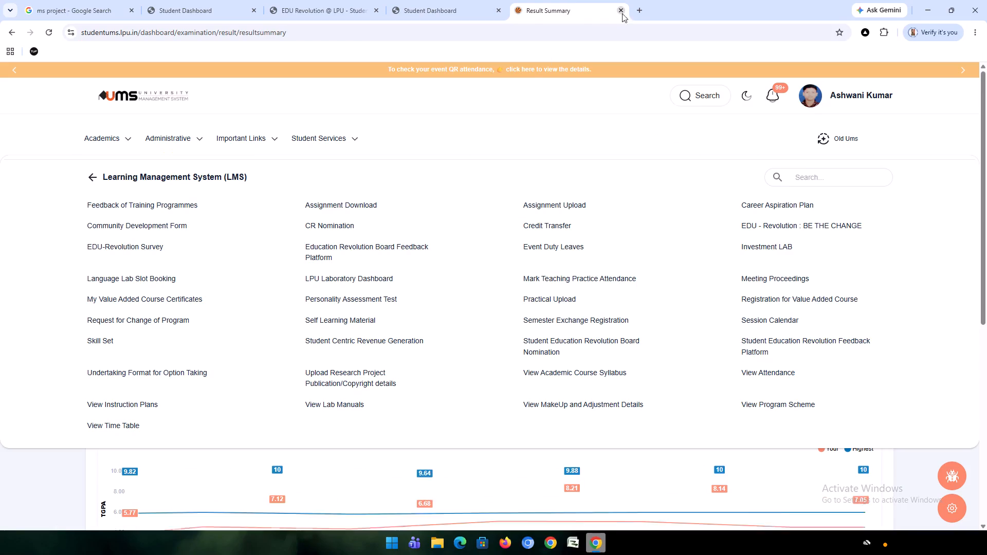
pyautogui.click(873, 87)
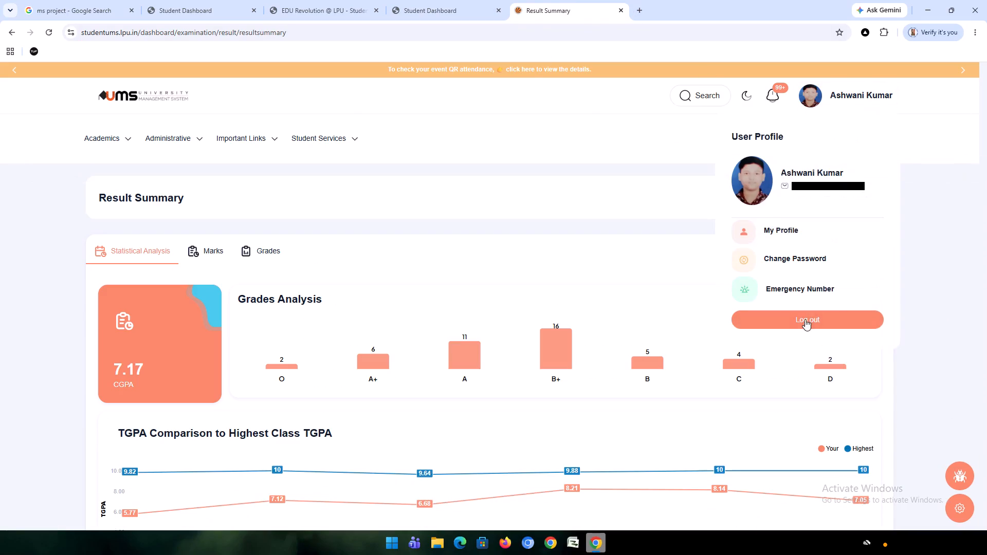
pyautogui.click(805, 319)
pyautogui.click(623, 11)
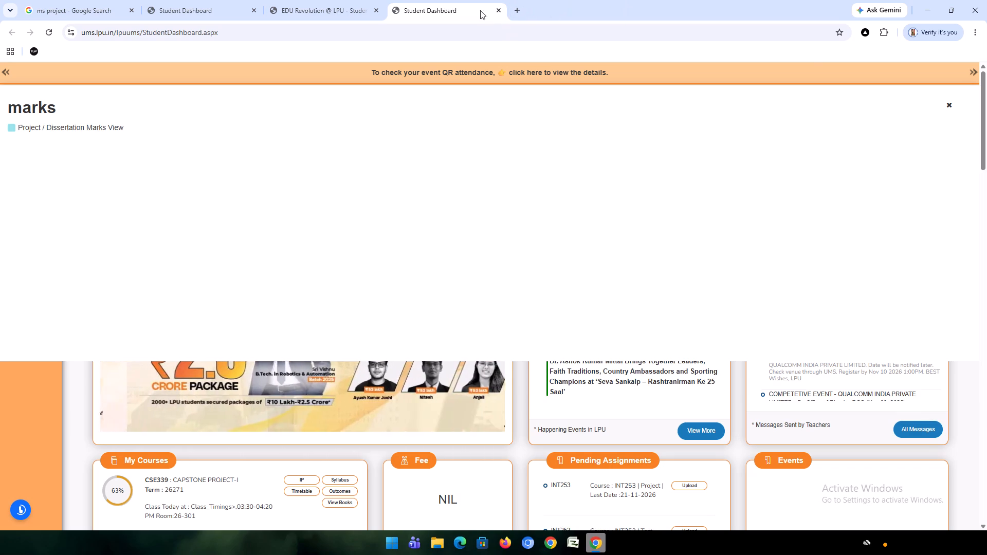
# Dismiss the marks search results, sign out of the UMS Student Dashboard and close its page.
pyautogui.click(950, 105)
pyautogui.click(961, 102)
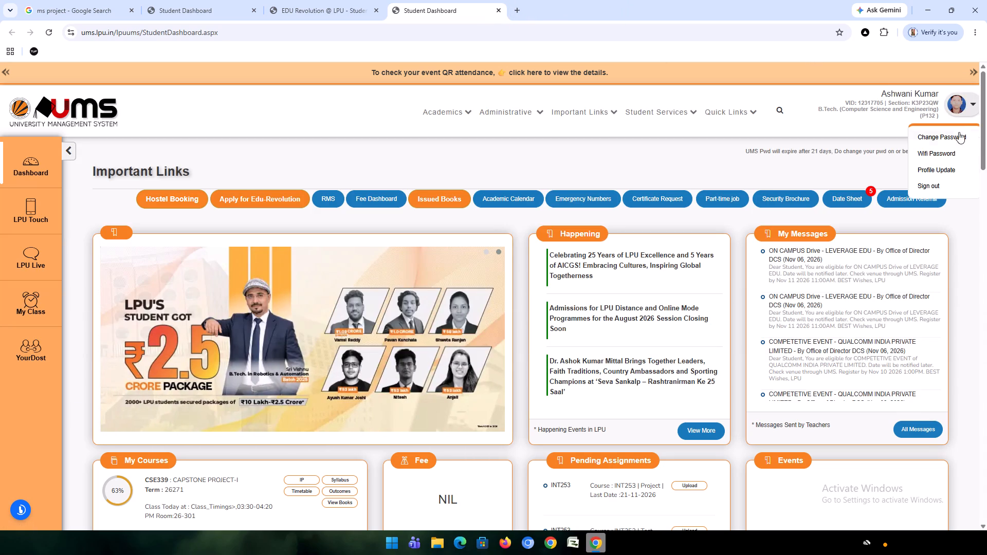
pyautogui.click(950, 183)
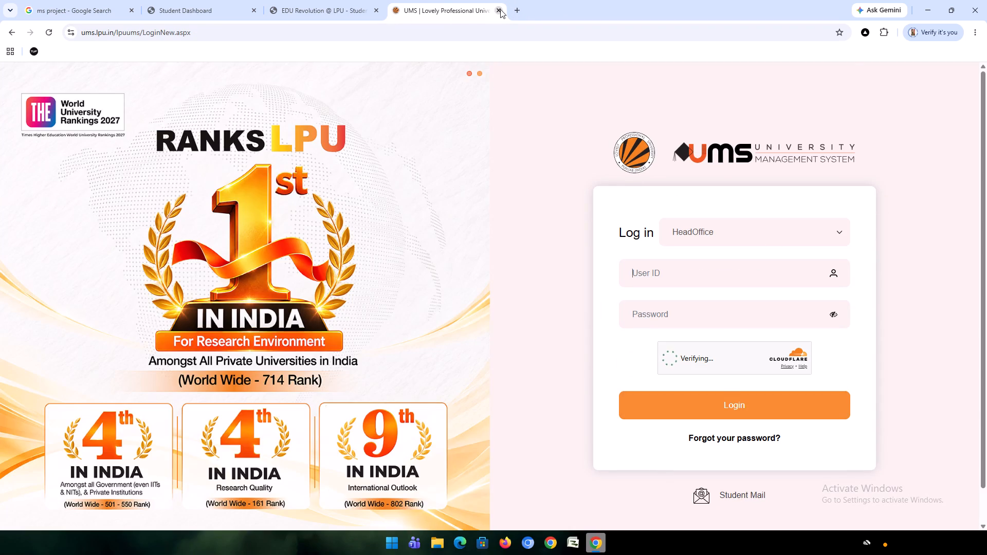
pyautogui.click(500, 9)
# Close the EDU Revolution dashboard page.
pyautogui.click(372, 9)
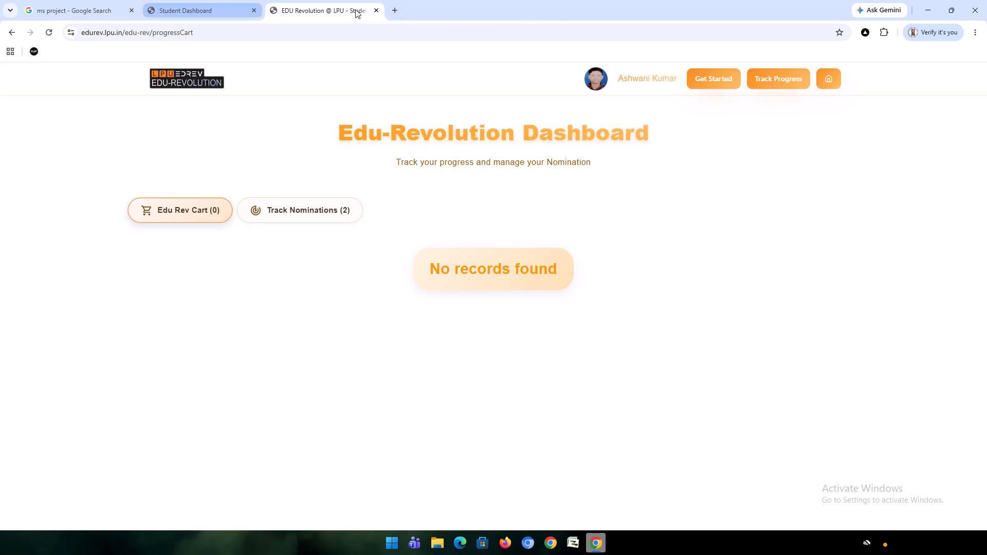
pyautogui.click(373, 7)
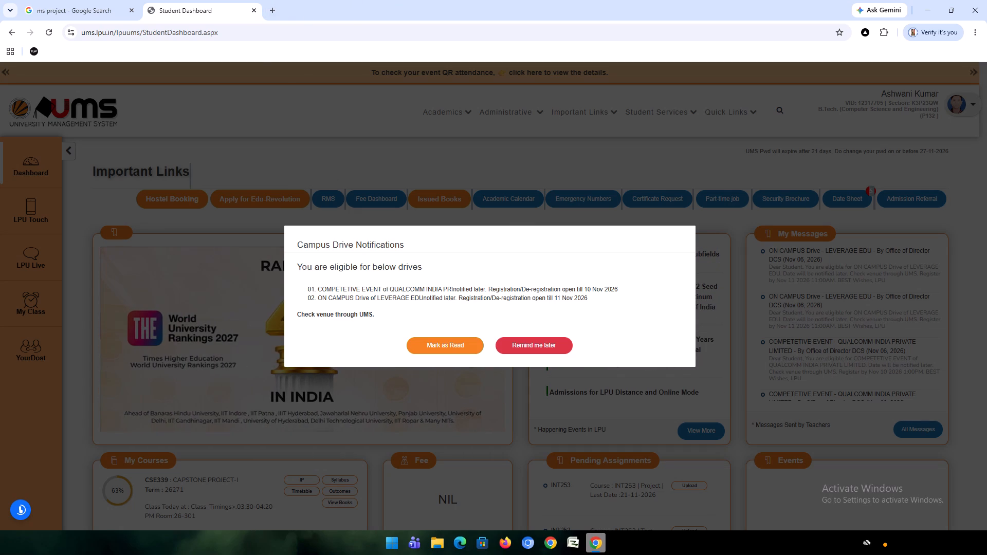
# Postpone the campus drive notifications, sign out of the remaining UMS Student Dashboard and close its page.
pyautogui.click(512, 342)
pyautogui.click(964, 92)
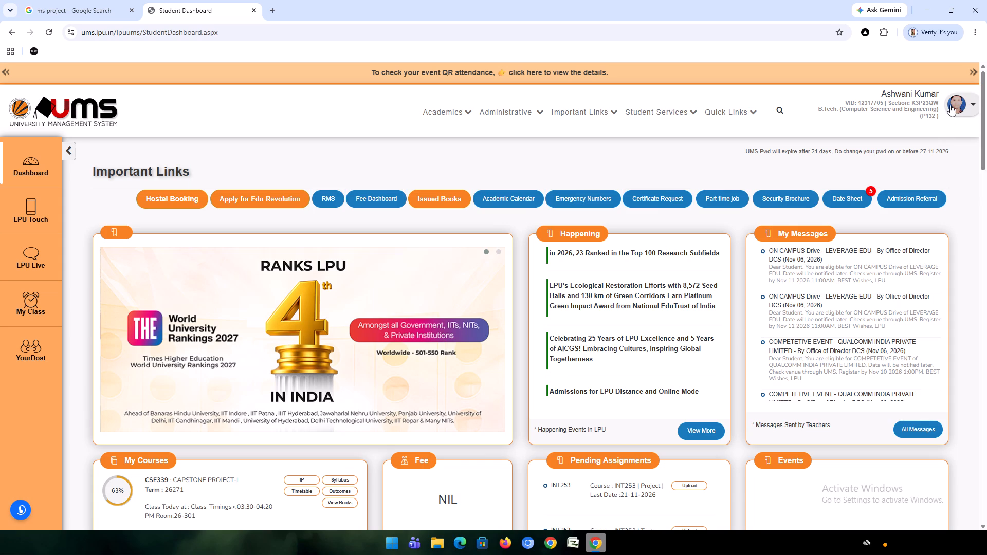
pyautogui.click(950, 105)
pyautogui.click(942, 179)
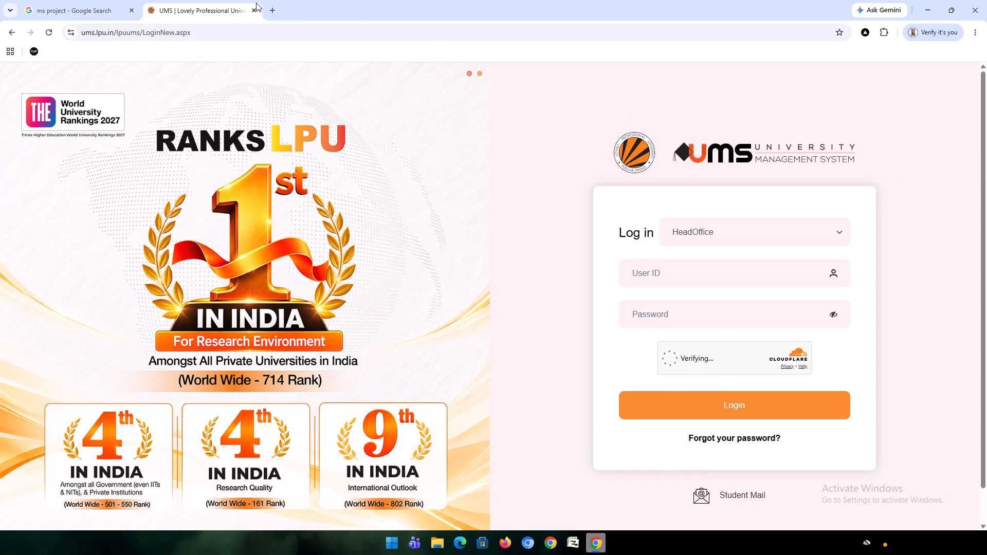
pyautogui.click(253, 8)
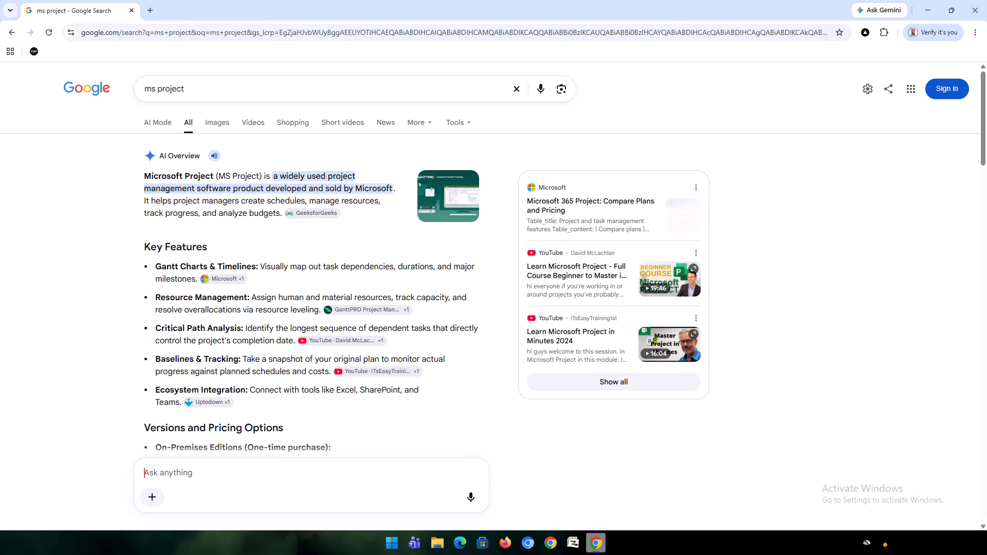
# Switch back to Project2 in Microsoft Project and open the empty task name cell below Backend for editing.
pyautogui.click(568, 534)
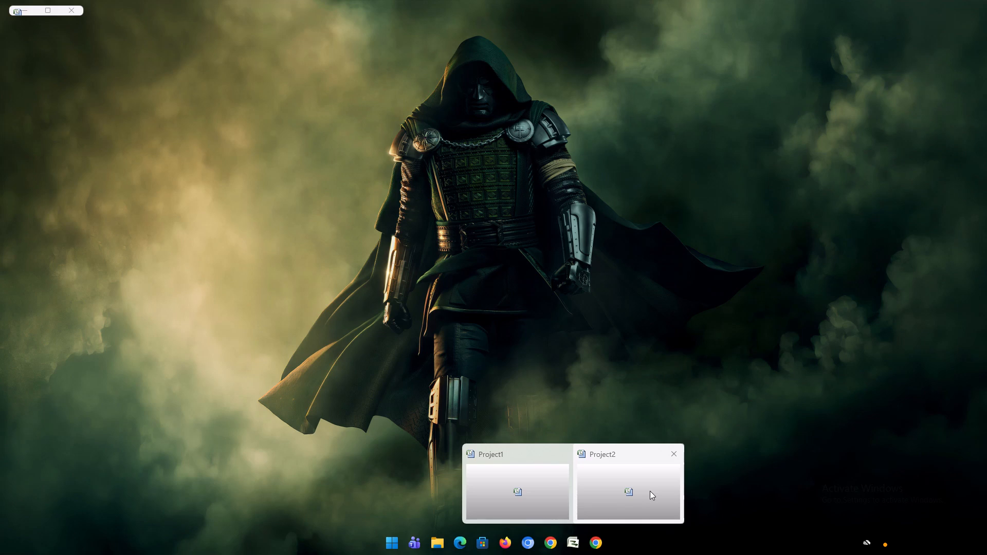
pyautogui.click(650, 491)
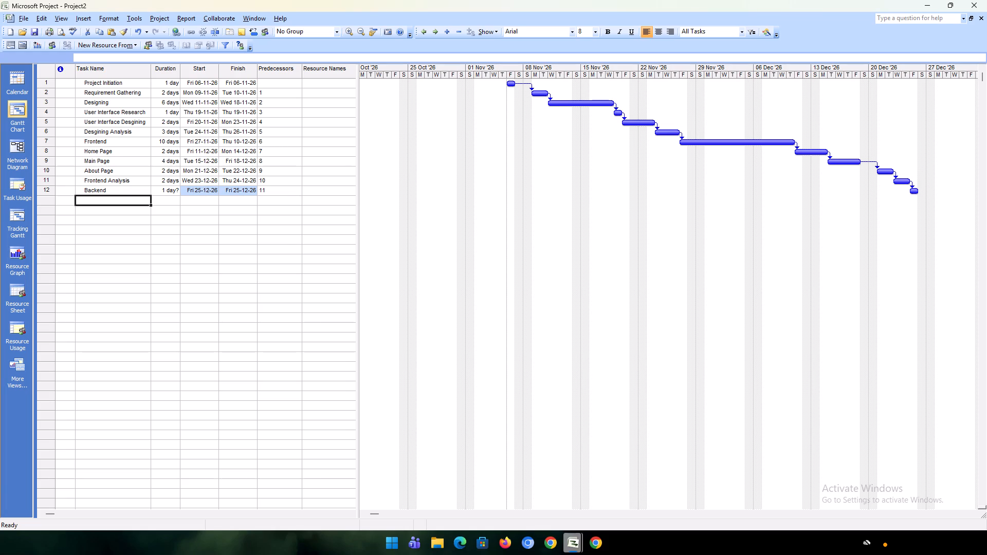
pyautogui.click(134, 207)
pyautogui.click(132, 201)
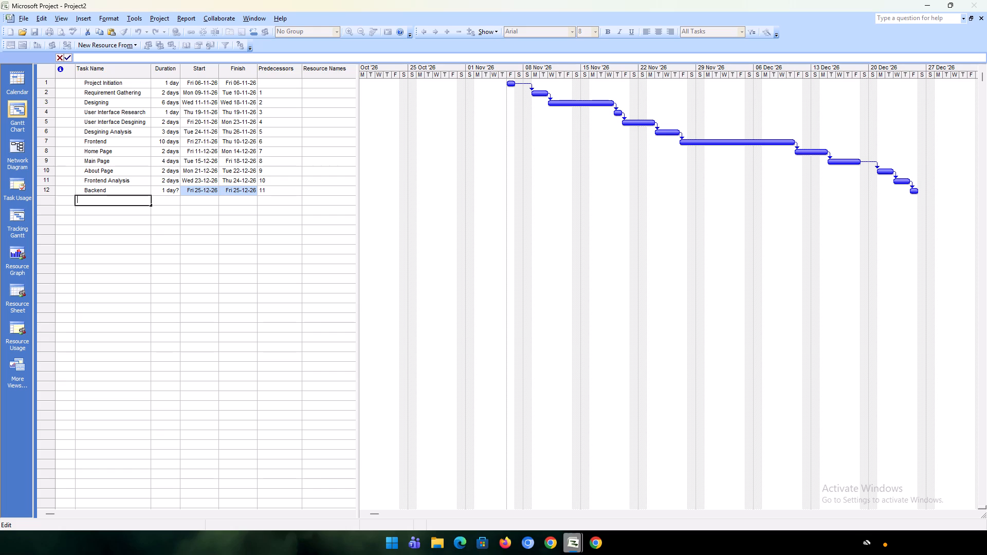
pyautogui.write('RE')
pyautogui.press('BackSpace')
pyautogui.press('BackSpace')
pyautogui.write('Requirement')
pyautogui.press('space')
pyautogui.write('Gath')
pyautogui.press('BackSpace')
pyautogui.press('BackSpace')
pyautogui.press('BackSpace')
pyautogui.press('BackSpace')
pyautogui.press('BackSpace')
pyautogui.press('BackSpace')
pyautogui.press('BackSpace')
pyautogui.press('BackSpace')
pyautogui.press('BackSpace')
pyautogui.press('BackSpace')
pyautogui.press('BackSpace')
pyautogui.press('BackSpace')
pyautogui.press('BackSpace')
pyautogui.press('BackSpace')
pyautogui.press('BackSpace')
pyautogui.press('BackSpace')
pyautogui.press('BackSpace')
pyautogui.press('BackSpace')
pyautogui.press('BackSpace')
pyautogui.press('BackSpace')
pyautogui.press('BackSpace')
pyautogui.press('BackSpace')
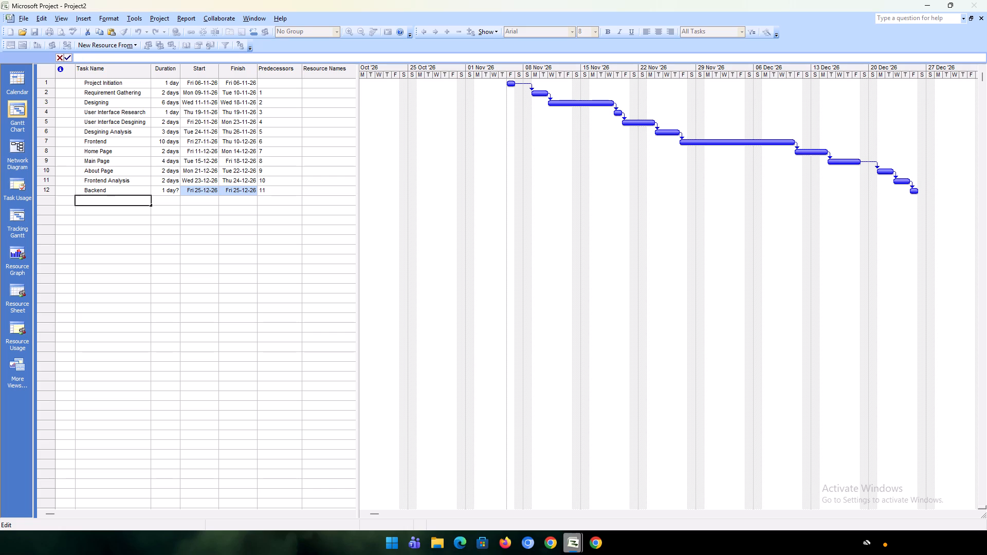
# Enter Backend Requirement as the task name in the empty row below Backend.
pyautogui.write('Backend')
pyautogui.press('space')
pyautogui.write('Require')
pyautogui.write('ment')
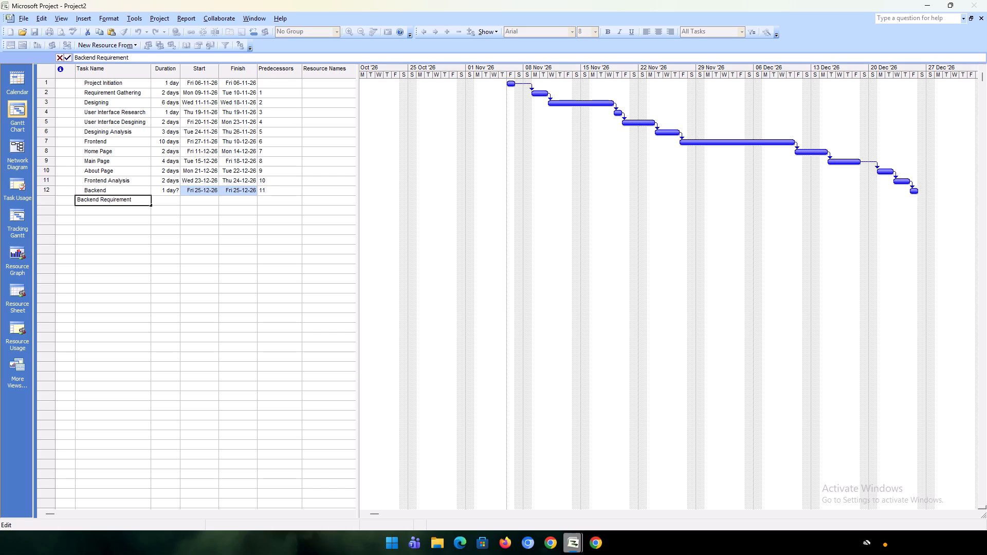
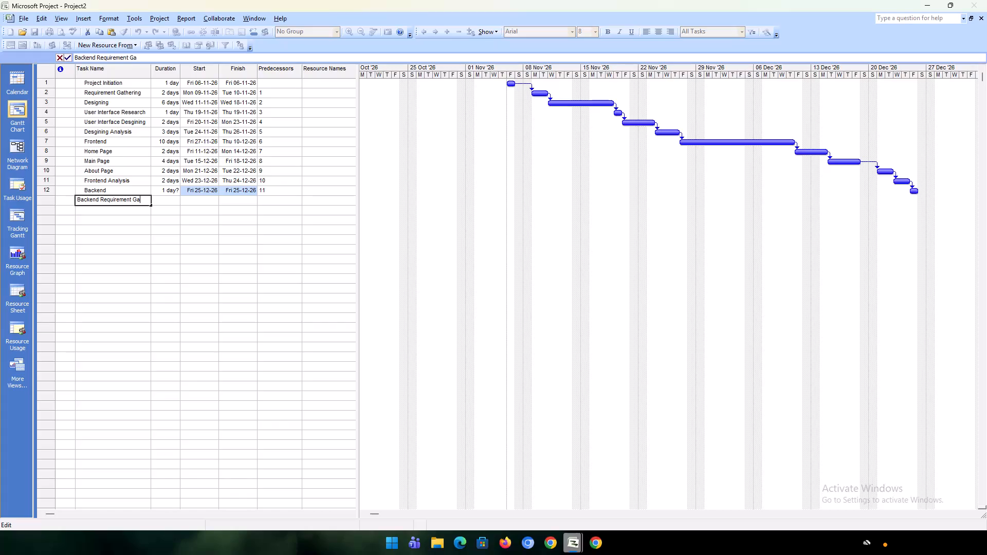
# Complete the name of the task below Backend as Backend Requirement Gathering.
pyautogui.press('BackSpace')
pyautogui.write('ering')
pyautogui.press('Return')
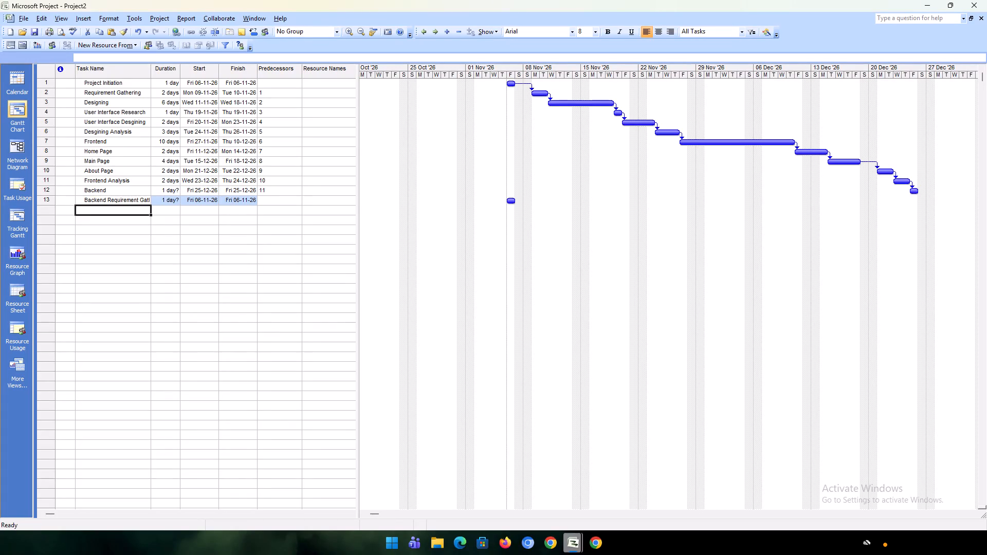
# Set the duration of the Backend Requirement Gathering task to 2 days.
pyautogui.click(170, 201)
pyautogui.click(174, 198)
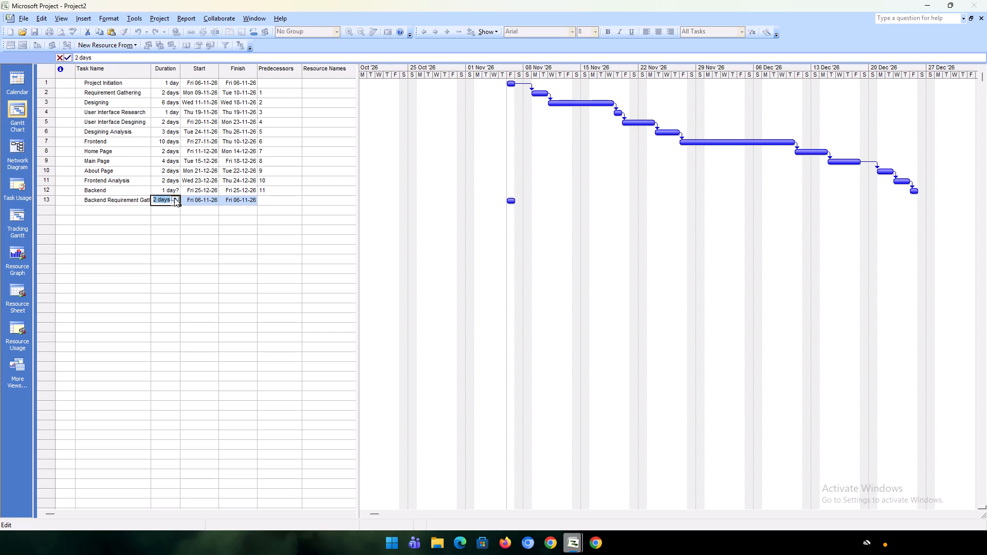
# Set the duration of the Backend task in row 12 to 12 days.
pyautogui.click(172, 191)
pyautogui.click(176, 188)
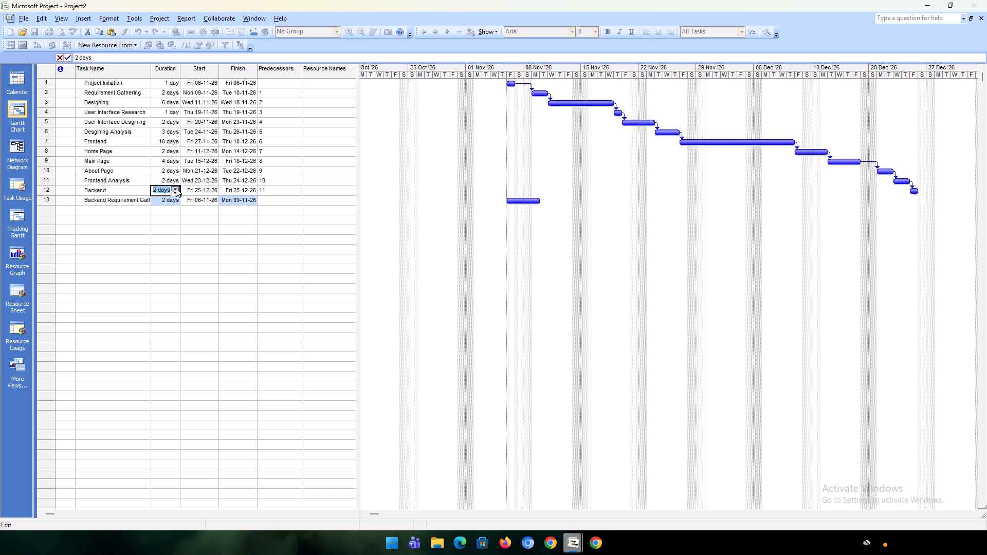
pyautogui.tripleClick(176, 188)
pyautogui.click(177, 187)
pyautogui.tripleClick(177, 187)
pyautogui.click(177, 187)
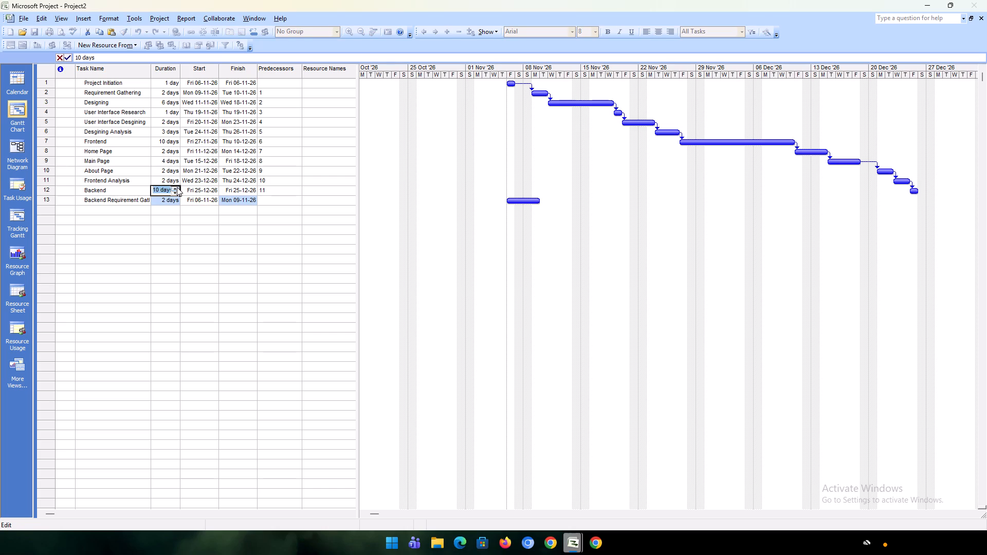
pyautogui.doubleClick(177, 187)
pyautogui.click(168, 212)
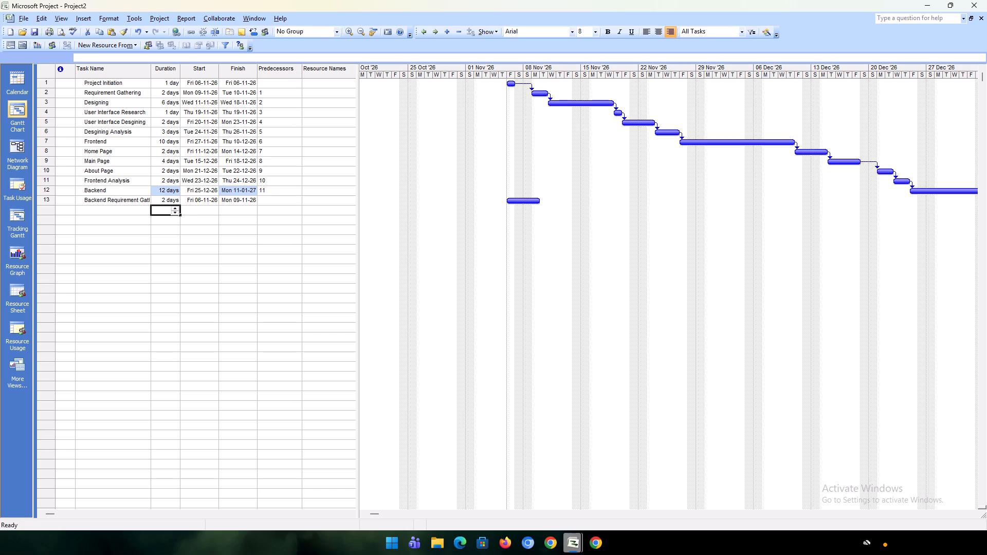
# Select the empty task name cell below Backend Requirement Gathering for a new task entry.
pyautogui.click(130, 216)
pyautogui.click(124, 208)
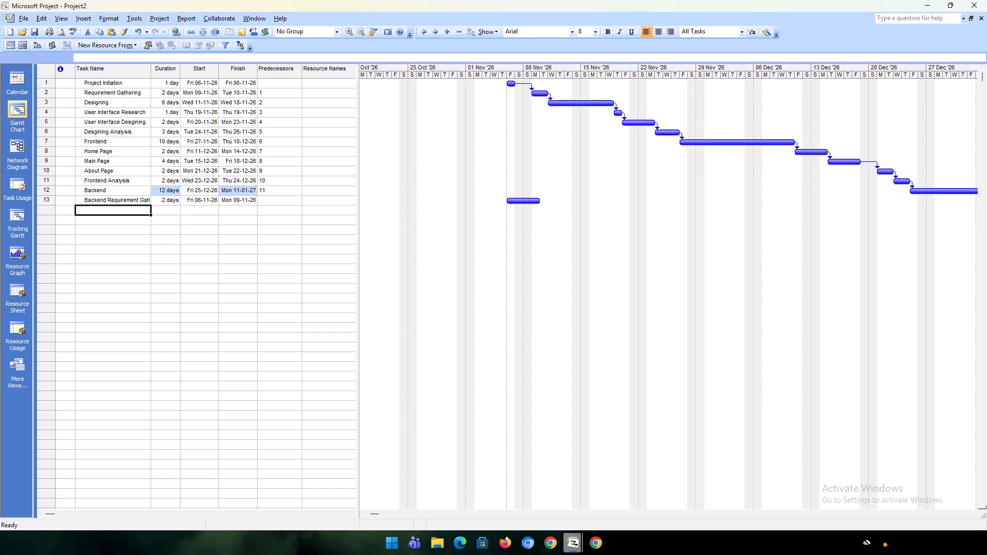
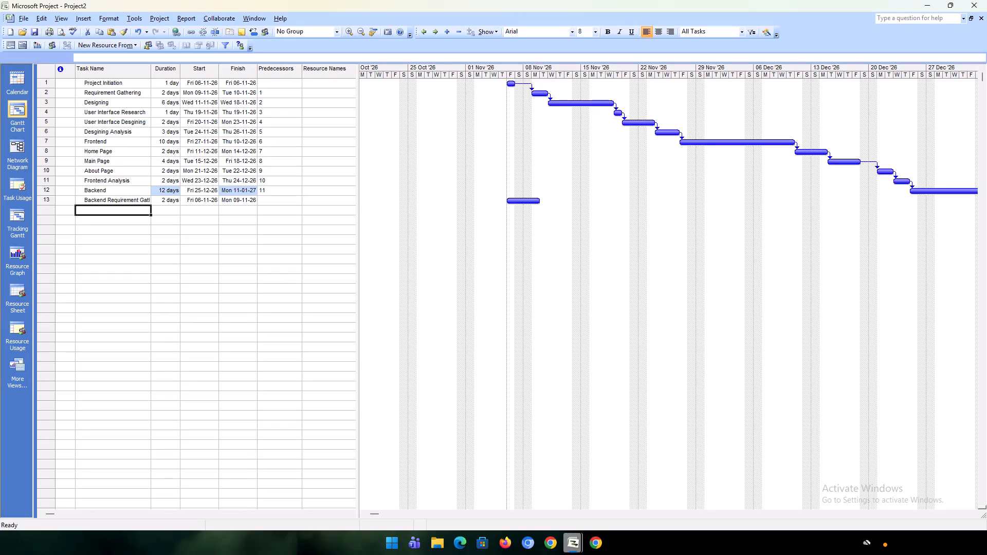
# Open the empty task name cell in the row below Backend Requirement Gathering for entering a new task.
pyautogui.click(120, 209)
pyautogui.click(120, 209)
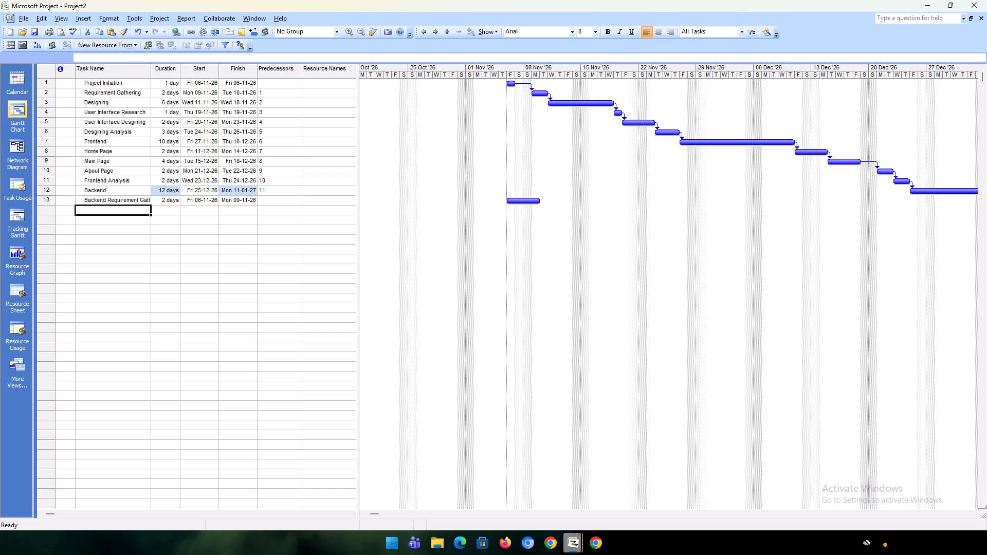
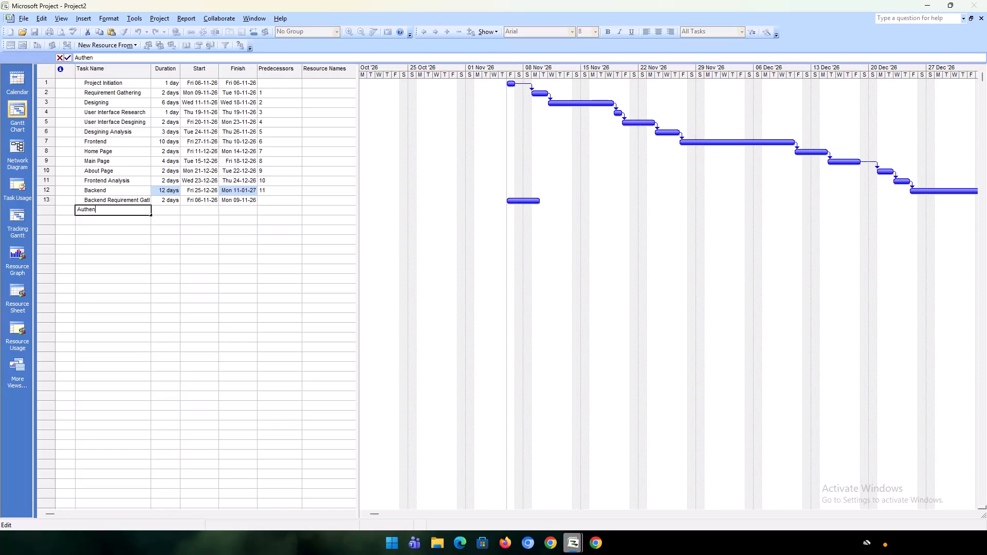
# Complete the new task name as Authentication in the row below Backend Requirement Gathering.
pyautogui.write('tication')
pyautogui.press('Return')
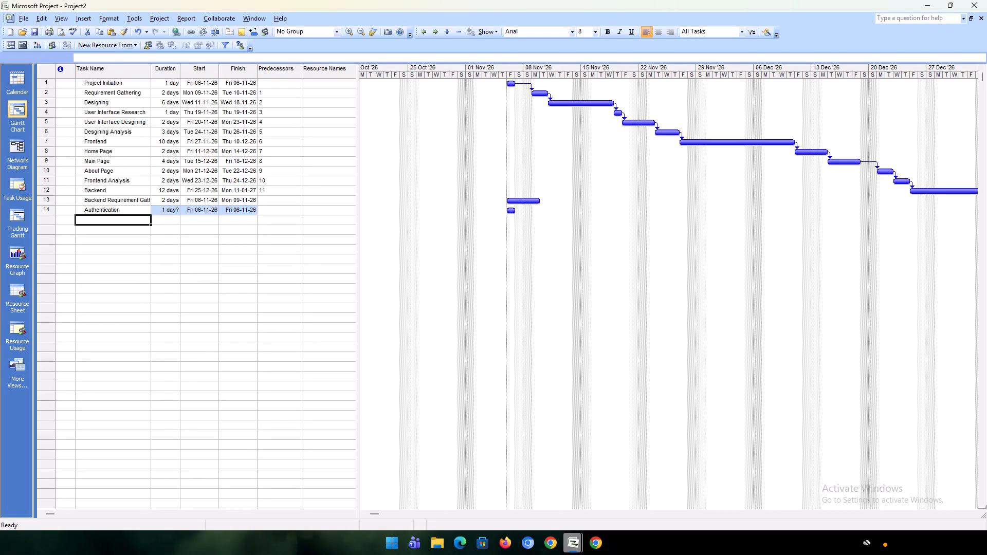
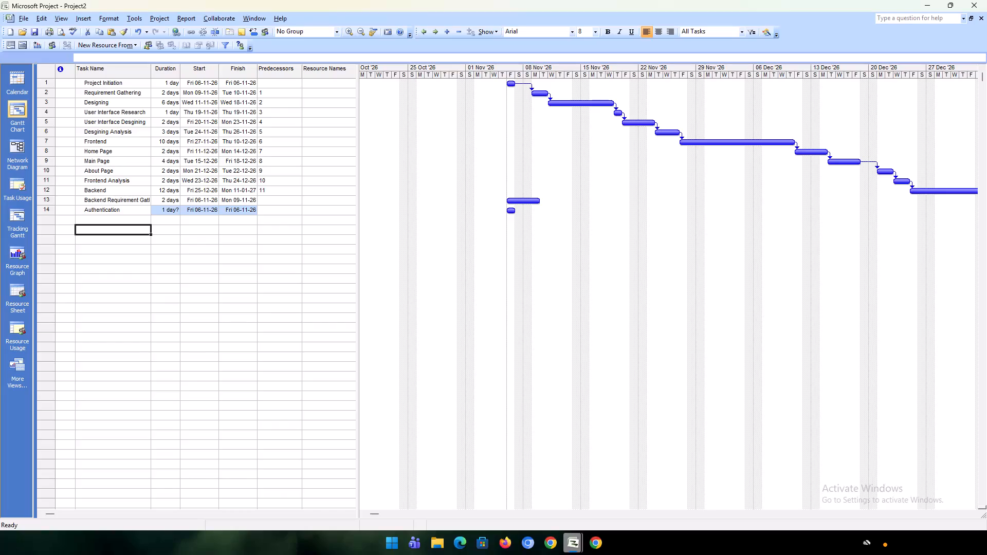
# Select the empty task name cell directly below Authentication.
pyautogui.press('Up')
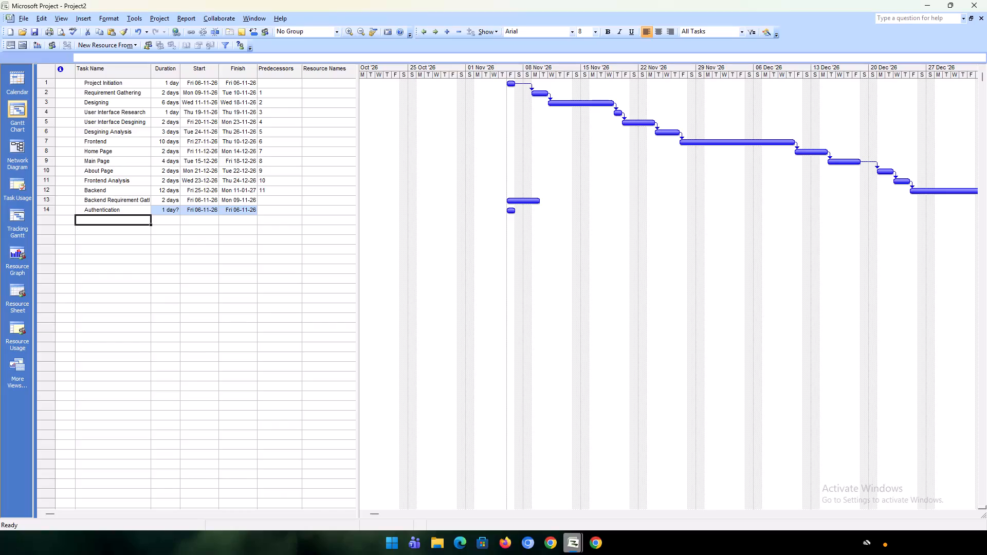
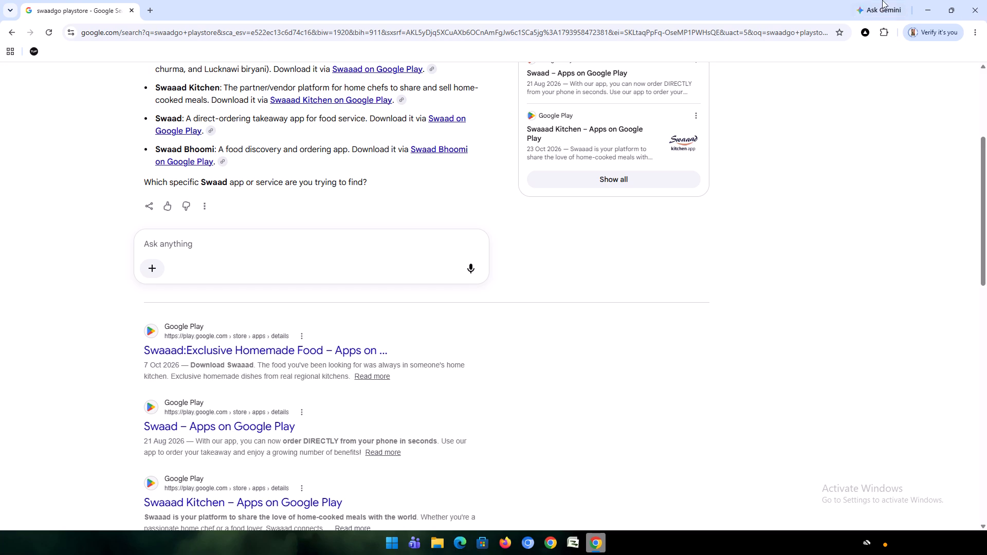
# Close the Chrome window showing the swaadgo playstore search results.
pyautogui.click(986, 0)
pyautogui.click(986, 2)
# Exit Microsoft Project, discarding the unsaved changes to Project2.
pyautogui.doubleClick(986, 14)
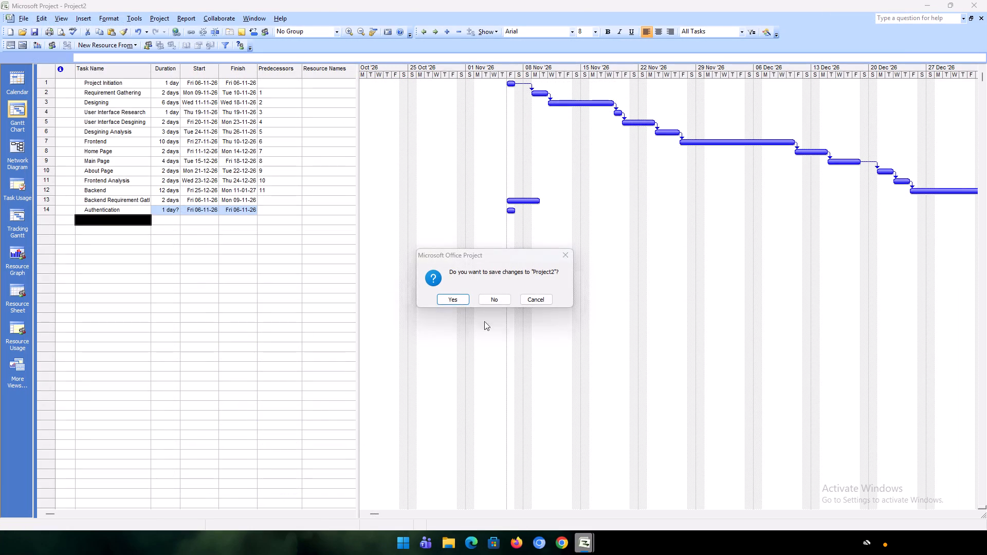
pyautogui.click(496, 295)
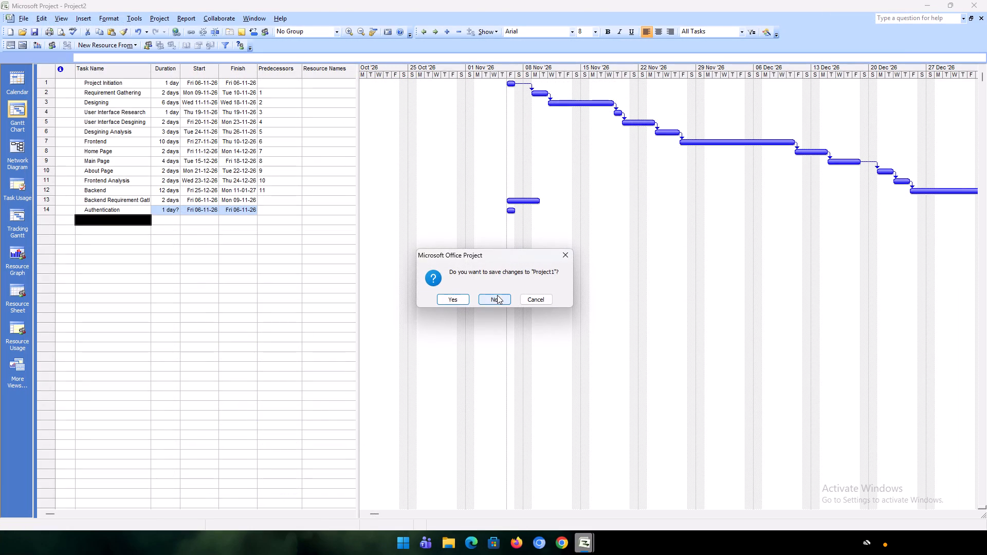